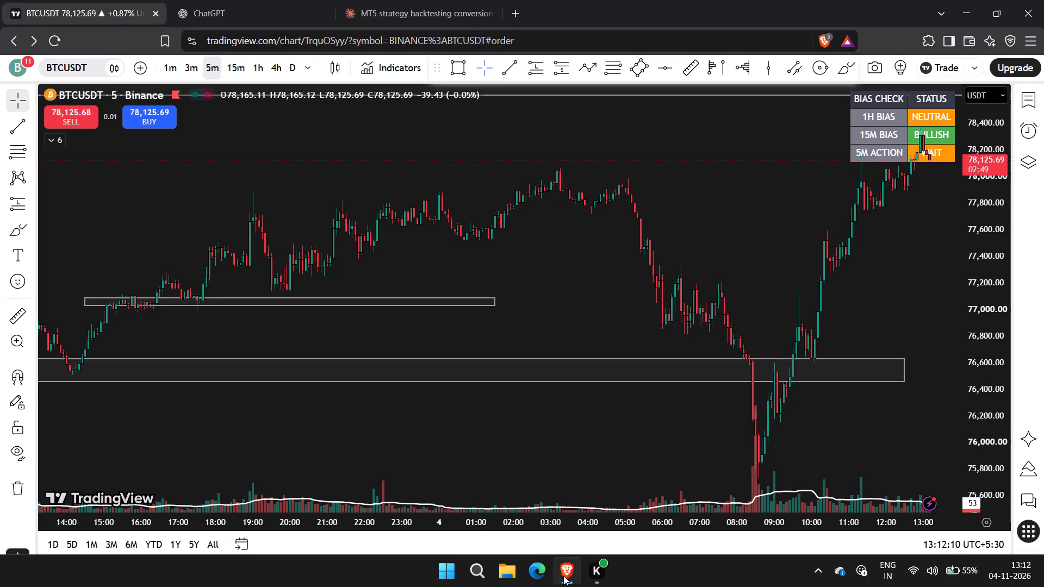
Examine the BTCUSDT 5-minute chart's recent price action around the marked horizontal zones.
{"action": "left_click_drag", "start_coordinate": [979, 268], "coordinate": [981, 346]}
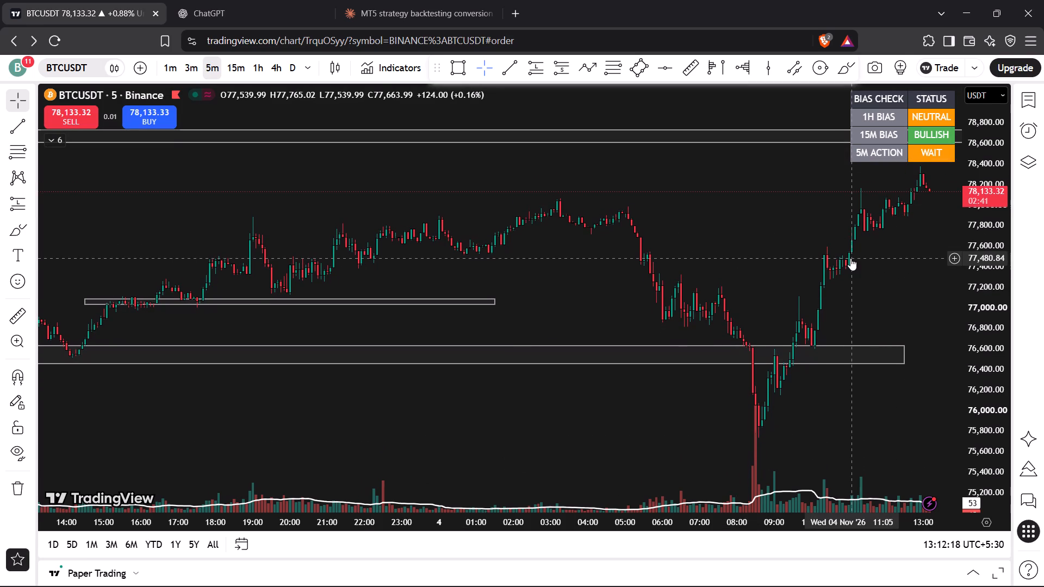
{"action": "scroll", "coordinate": [850, 258], "scroll_direction": "up", "scroll_amount": 4}
{"action": "scroll", "coordinate": [850, 258], "scroll_direction": "down", "scroll_amount": 5}
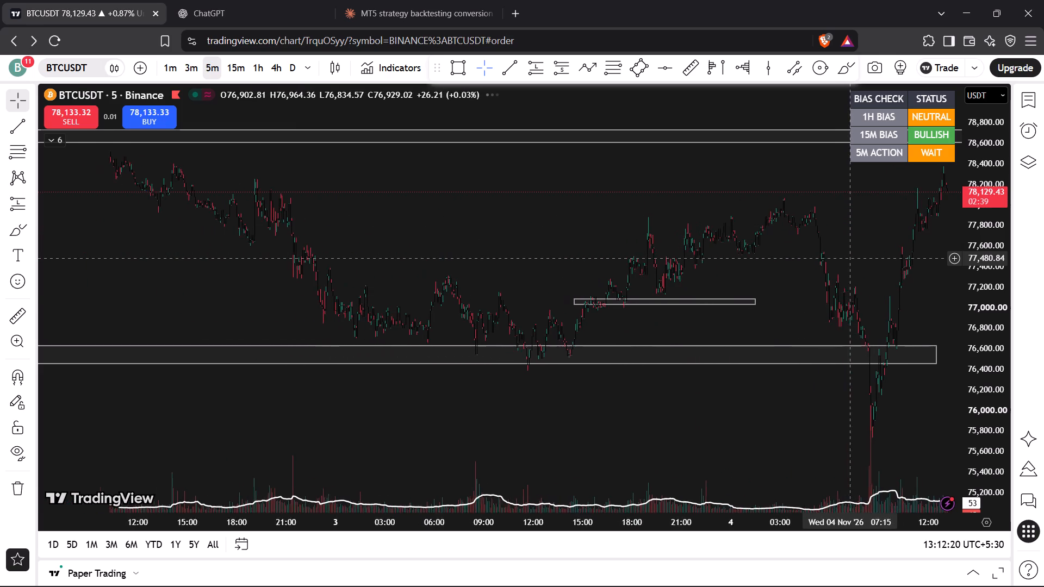
{"action": "scroll", "coordinate": [812, 295], "scroll_direction": "up", "scroll_amount": 5}
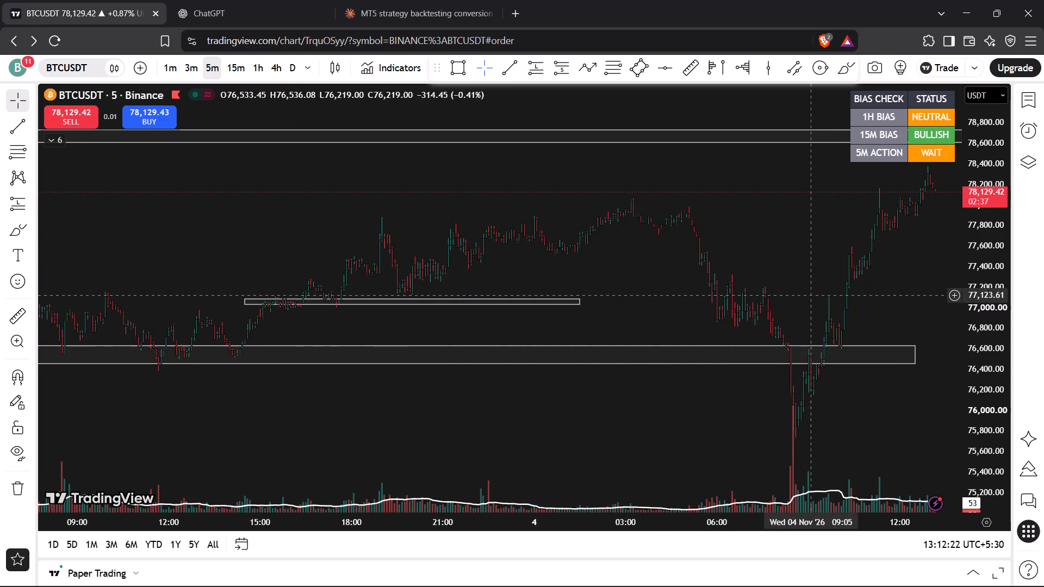
{"action": "left_click_drag", "start_coordinate": [796, 253], "coordinate": [704, 282]}
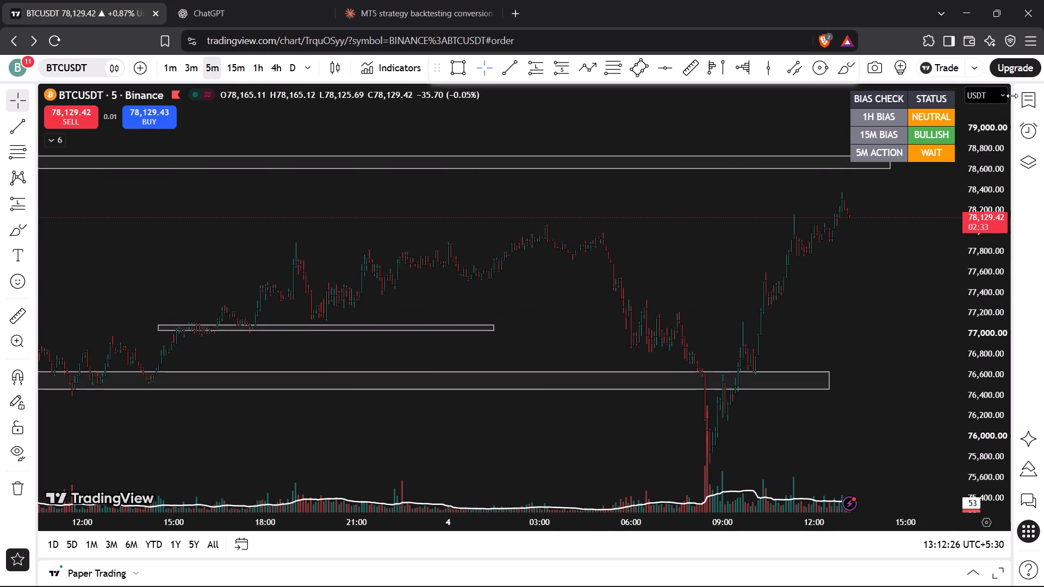
Cycle through the watchlist symbols' 5-minute charts, including ETHUSD, EURUSD and USTECH100CFD, going once around past BTCUSDT to ETHUSD.
{"action": "key", "text": "space"}
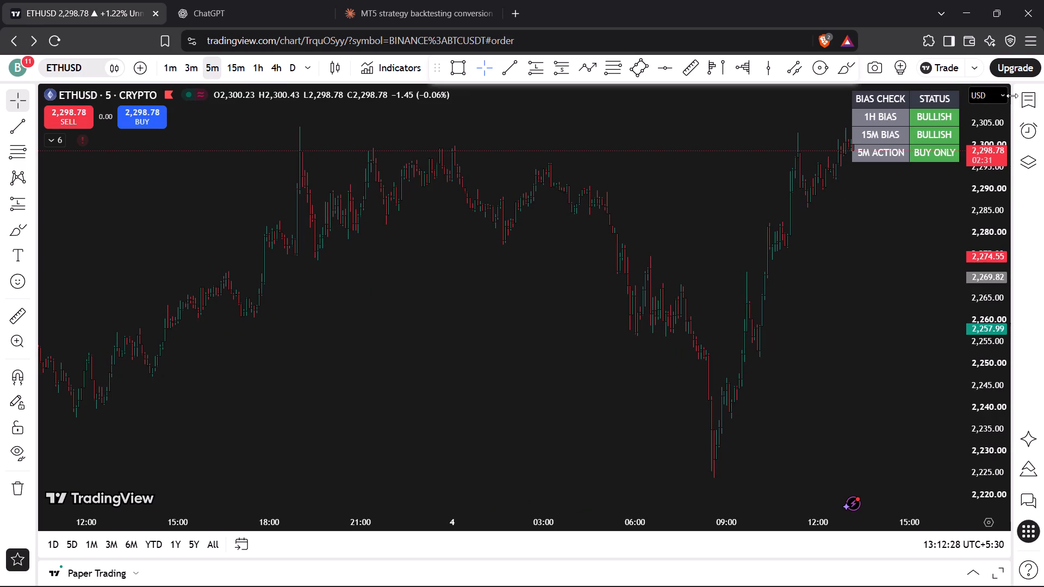
{"action": "key", "text": "space"}
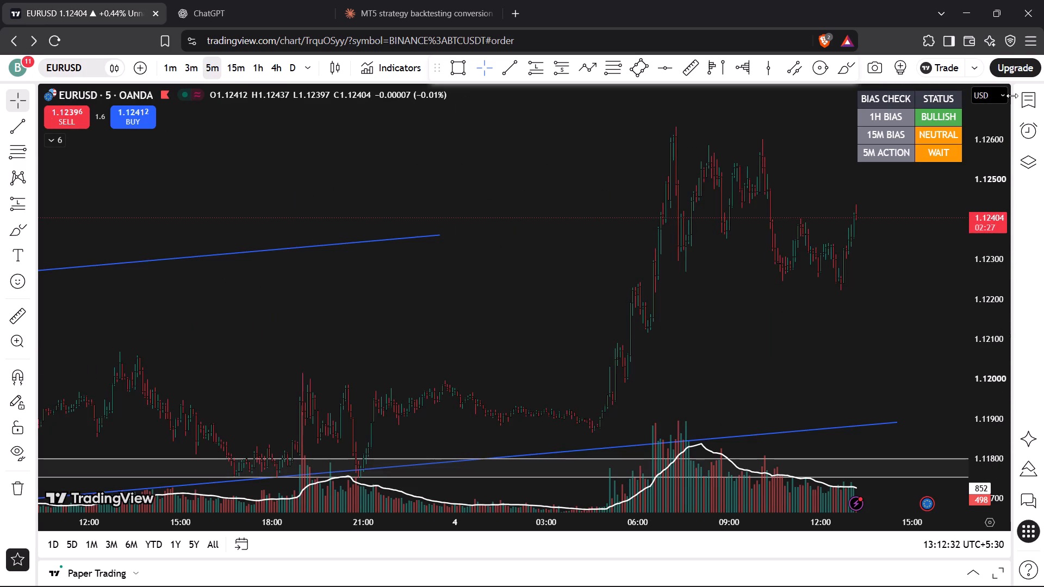
{"action": "key", "text": "space"}
{"action": "key", "text": "space"}
{"action": "key", "text": "space"}
{"action": "key", "text": "space"}
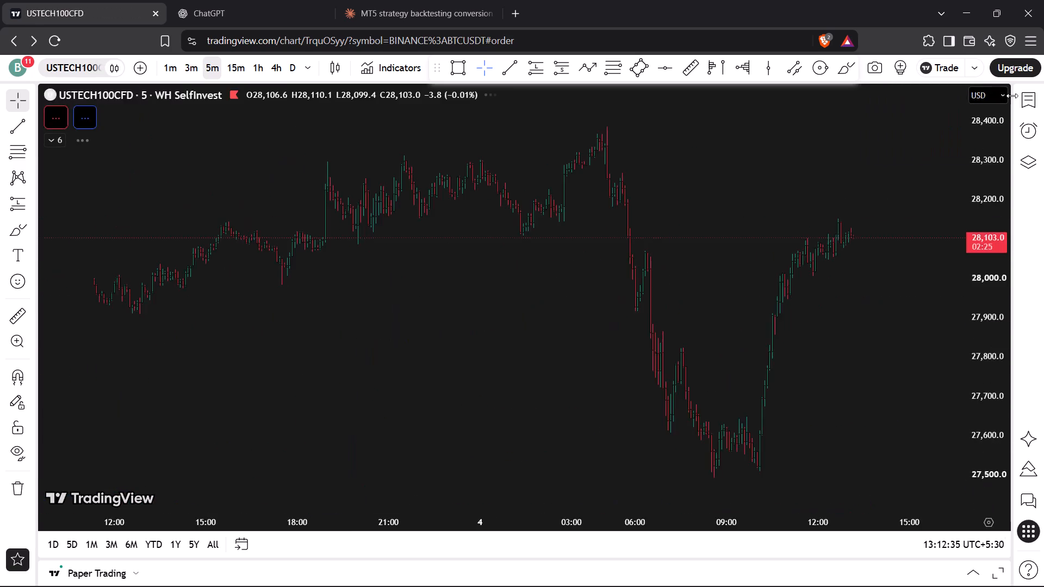
{"action": "key", "text": "space"}
{"action": "key", "text": "space"}
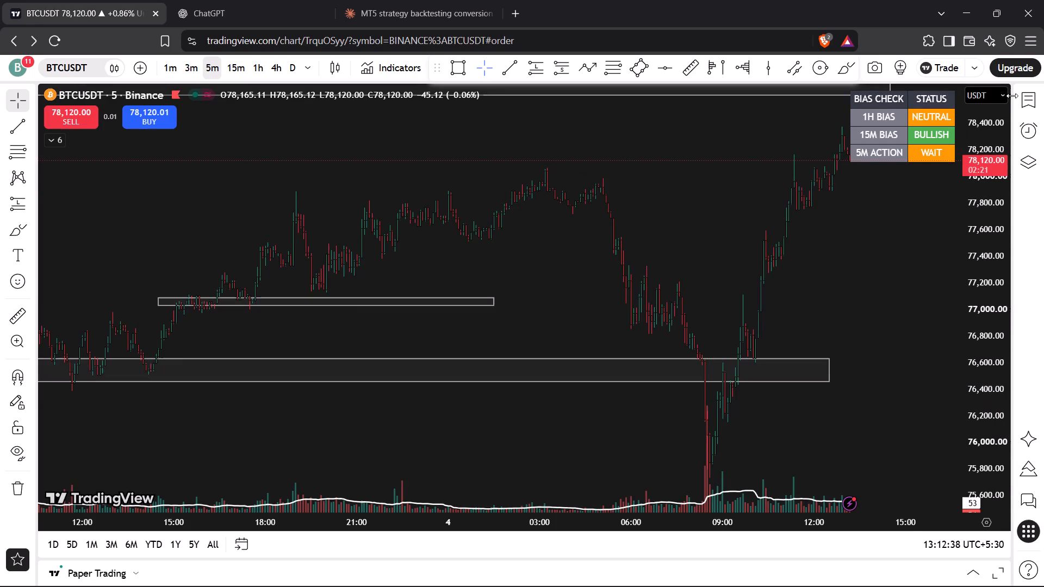
{"action": "key", "text": "space"}
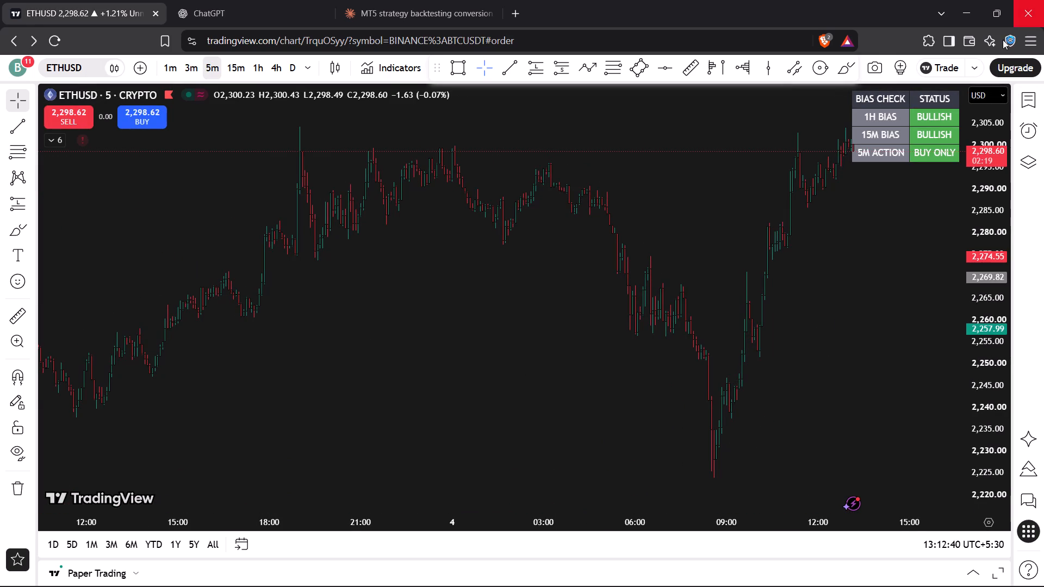
Show the watchlist and load the XAUUSD chart from it.
{"action": "left_click", "coordinate": [1024, 100]}
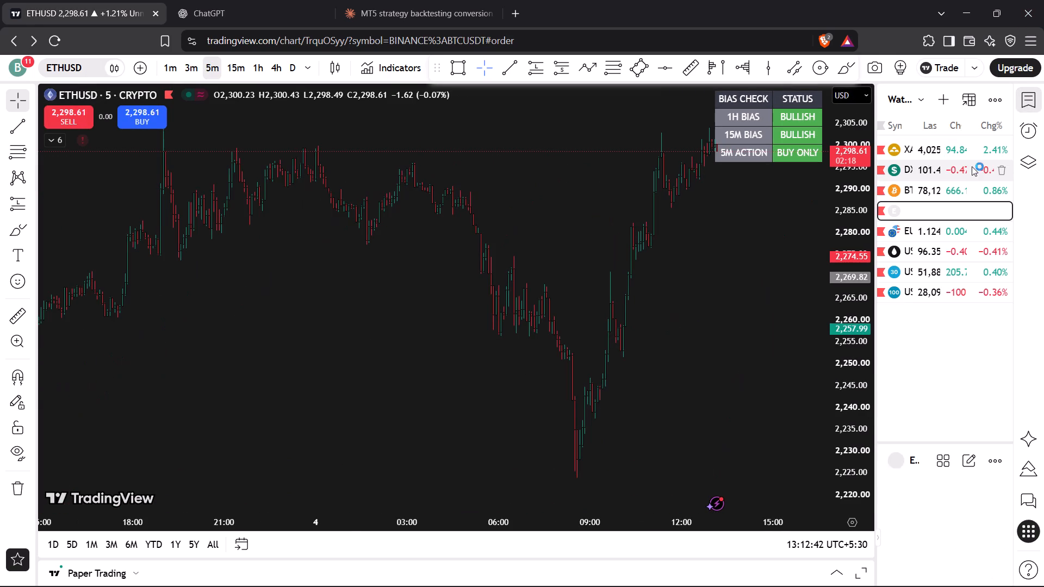
{"action": "left_click", "coordinate": [966, 157]}
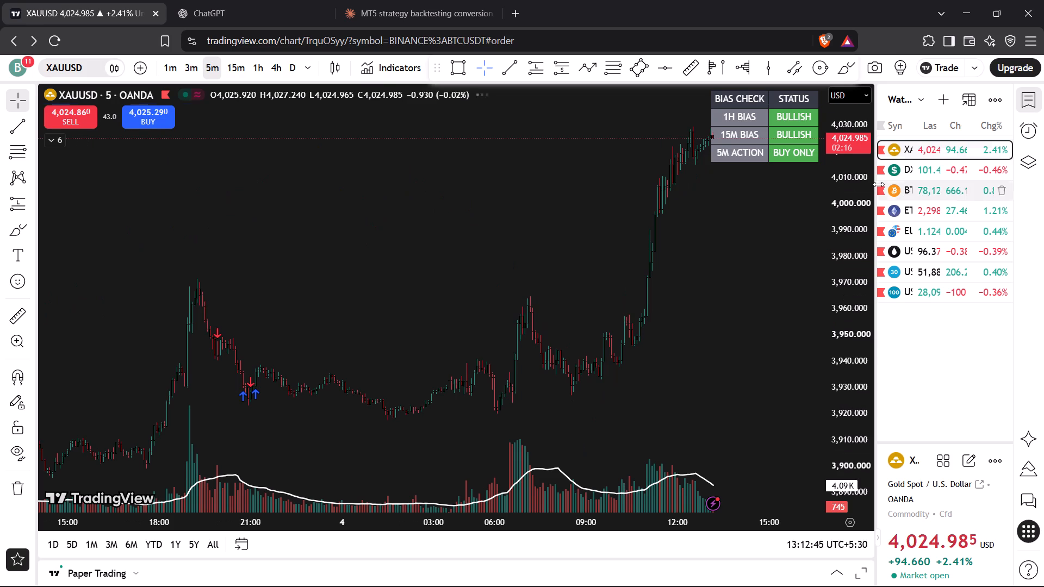
Examine the latest XAUUSD rally on the 5-minute chart against the drawn trendlines, horizontal level and price zone.
{"action": "left_click_drag", "start_coordinate": [869, 183], "coordinate": [856, 260]}
{"action": "left_click_drag", "start_coordinate": [796, 258], "coordinate": [773, 276]}
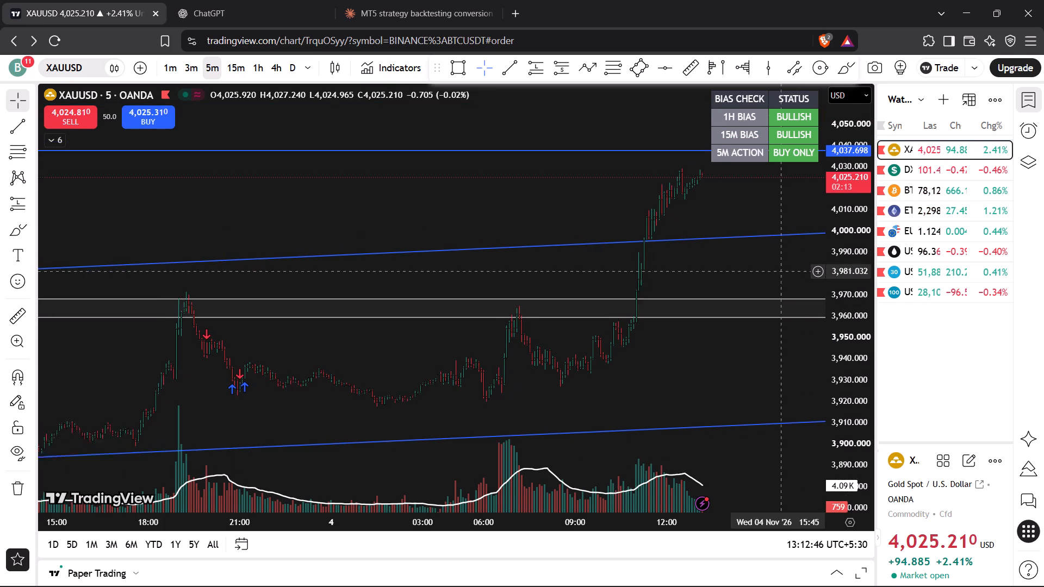
{"action": "left_click_drag", "start_coordinate": [773, 276], "coordinate": [750, 300]}
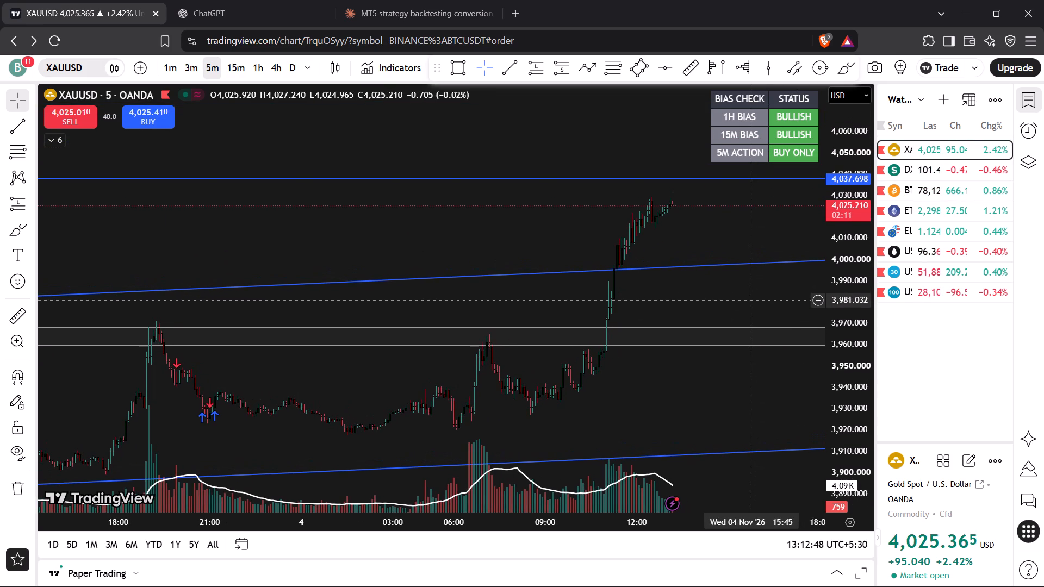
{"action": "left_click_drag", "start_coordinate": [837, 367], "coordinate": [832, 310]}
{"action": "scroll", "coordinate": [790, 317], "scroll_direction": "up", "scroll_amount": 2}
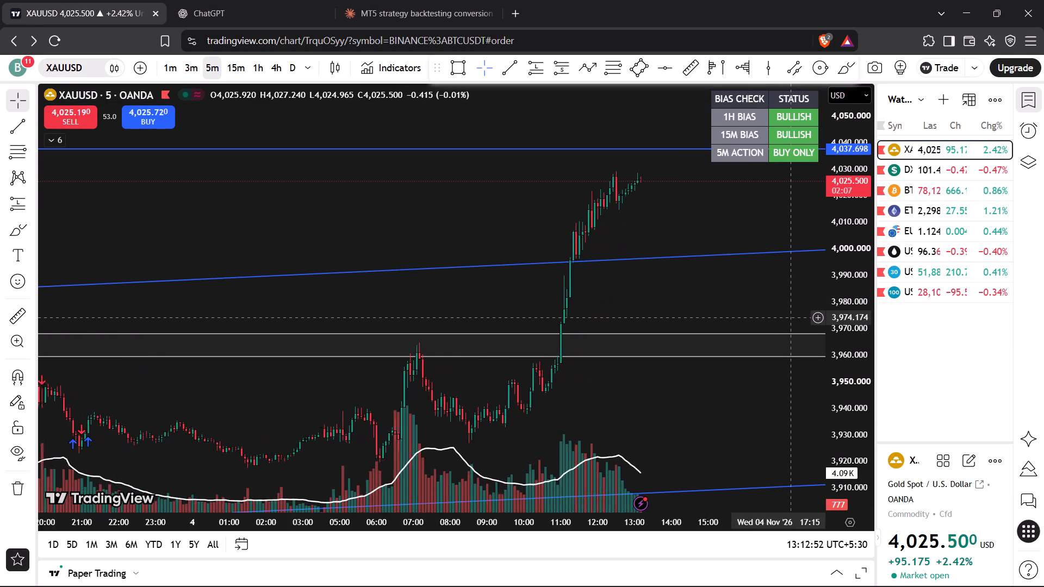
{"action": "scroll", "coordinate": [790, 317], "scroll_direction": "up", "scroll_amount": 3}
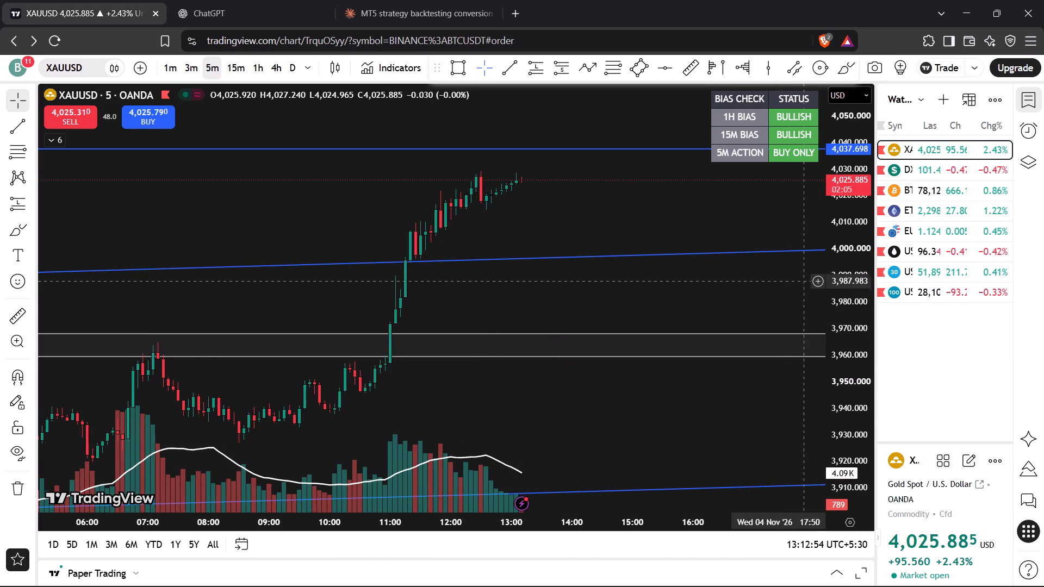
{"action": "left_click_drag", "start_coordinate": [849, 332], "coordinate": [830, 219]}
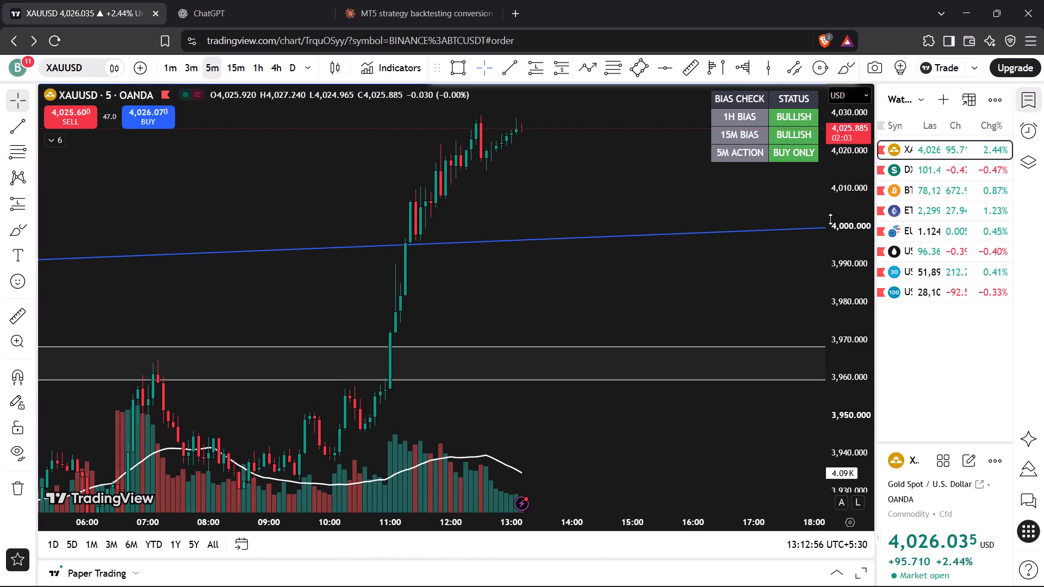
{"action": "left_click_drag", "start_coordinate": [646, 164], "coordinate": [647, 237]}
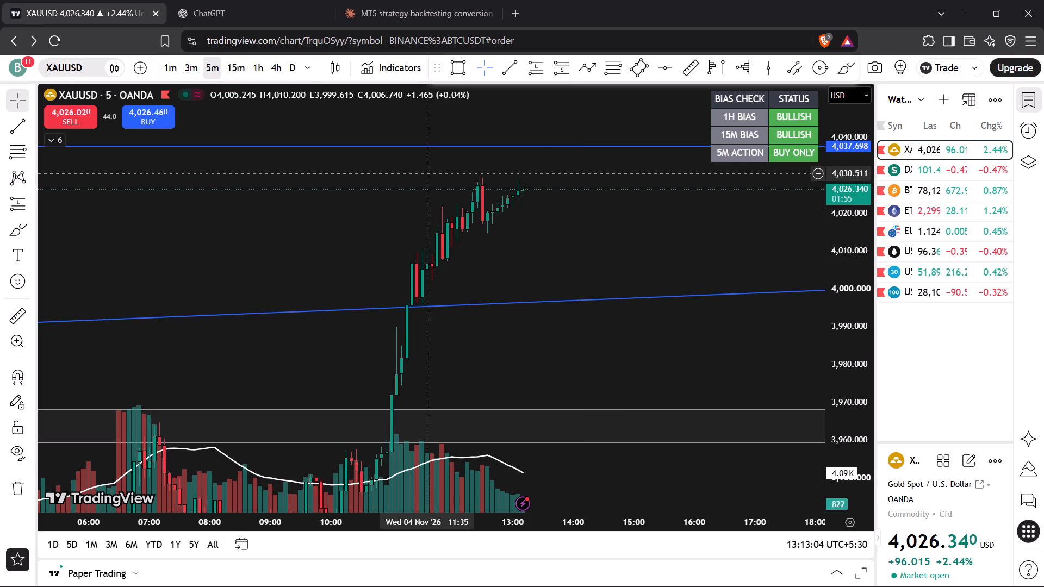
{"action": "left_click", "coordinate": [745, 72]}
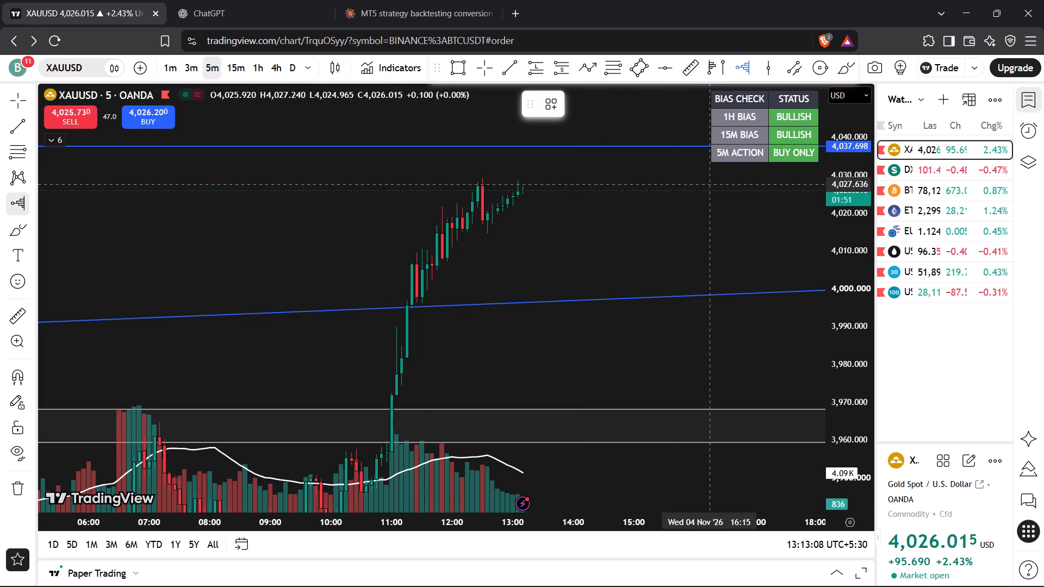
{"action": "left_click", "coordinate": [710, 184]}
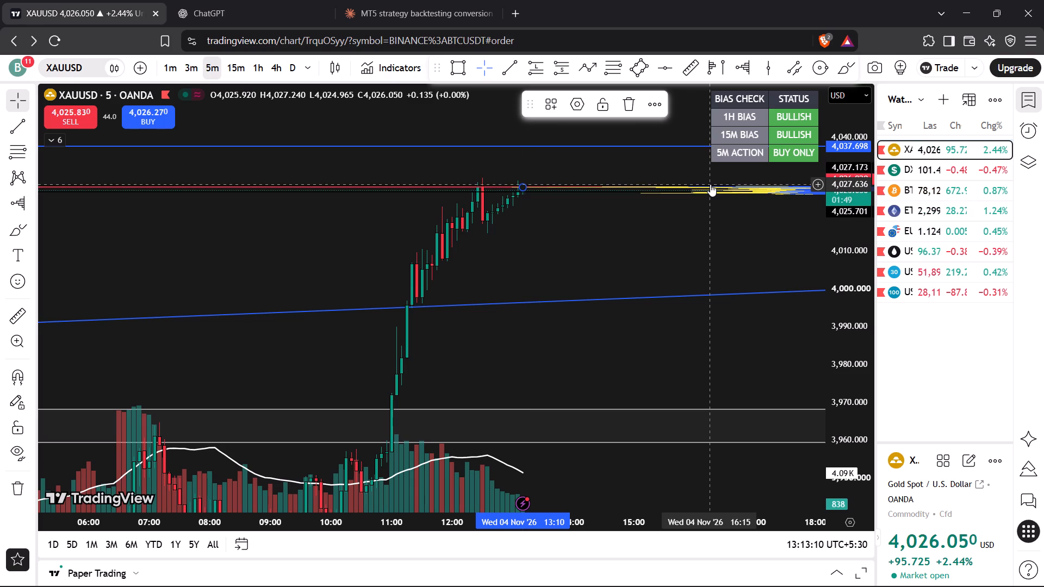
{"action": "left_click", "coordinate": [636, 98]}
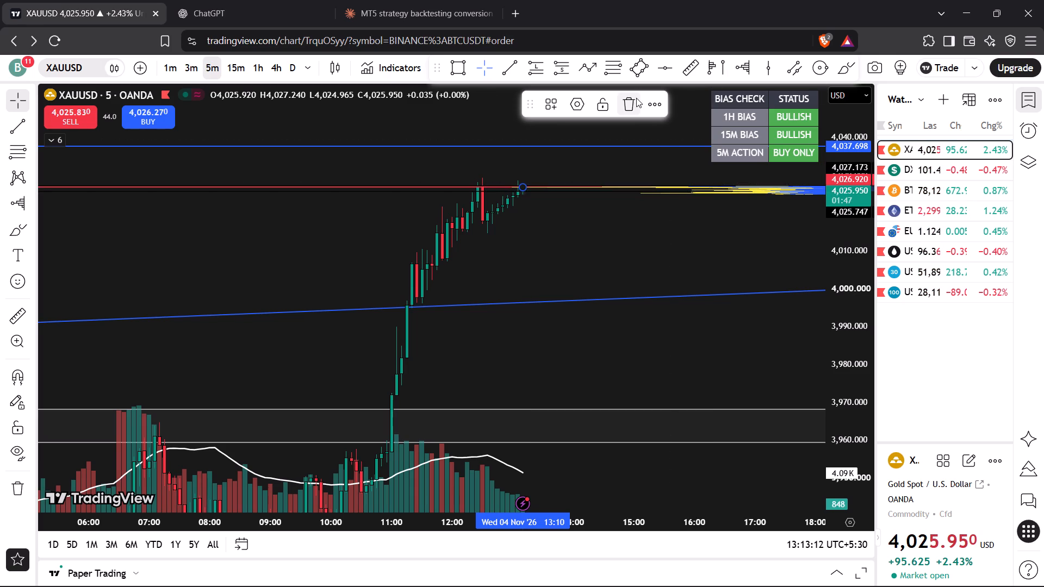
Place an anchored volume profile on the XAUUSD 5-minute chart, starting at the 11:35 candle of 4 November.
{"action": "left_click", "coordinate": [744, 63]}
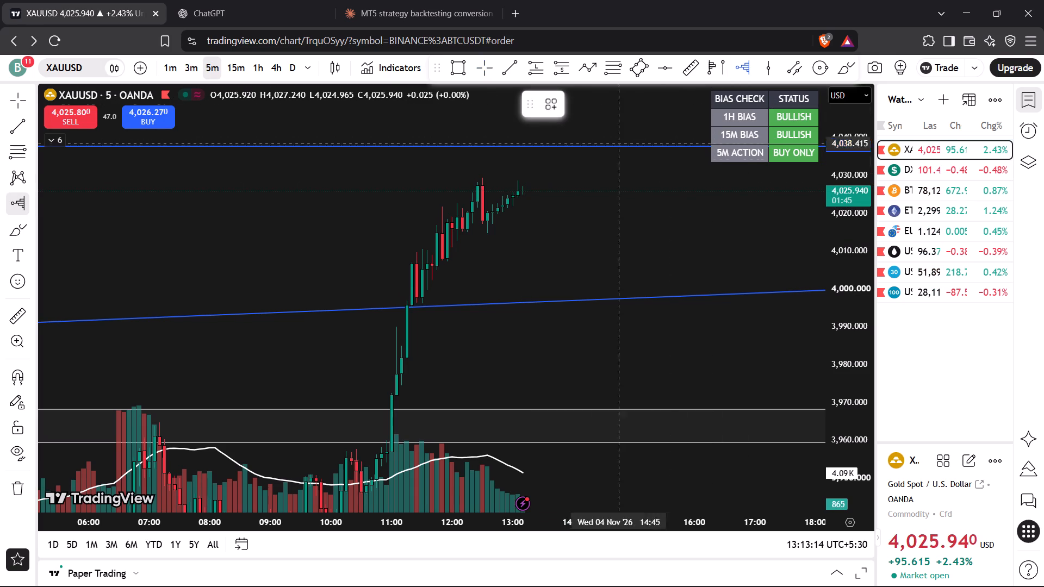
{"action": "left_click", "coordinate": [425, 304]}
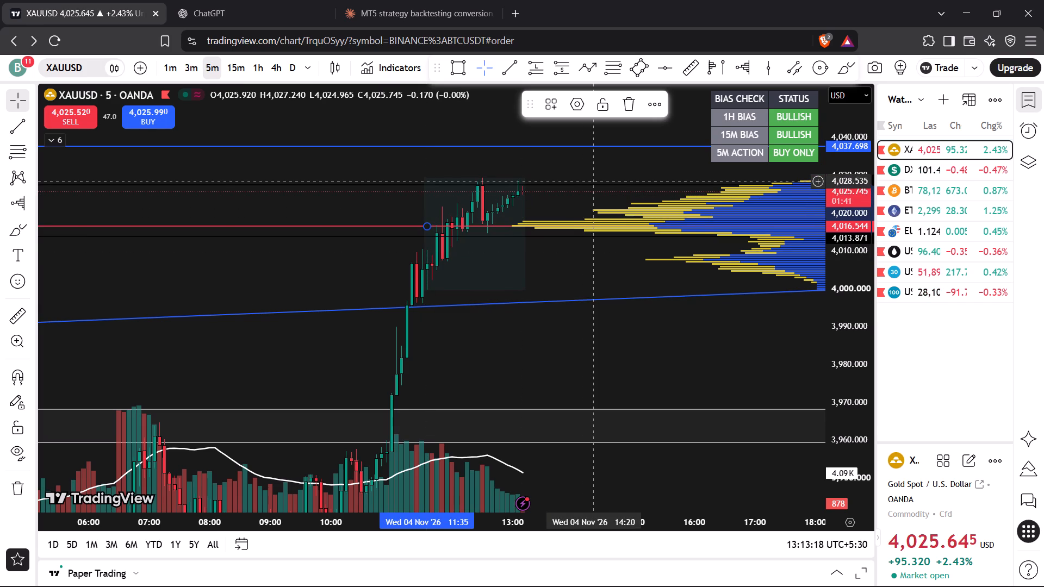
{"action": "left_click", "coordinate": [595, 181]}
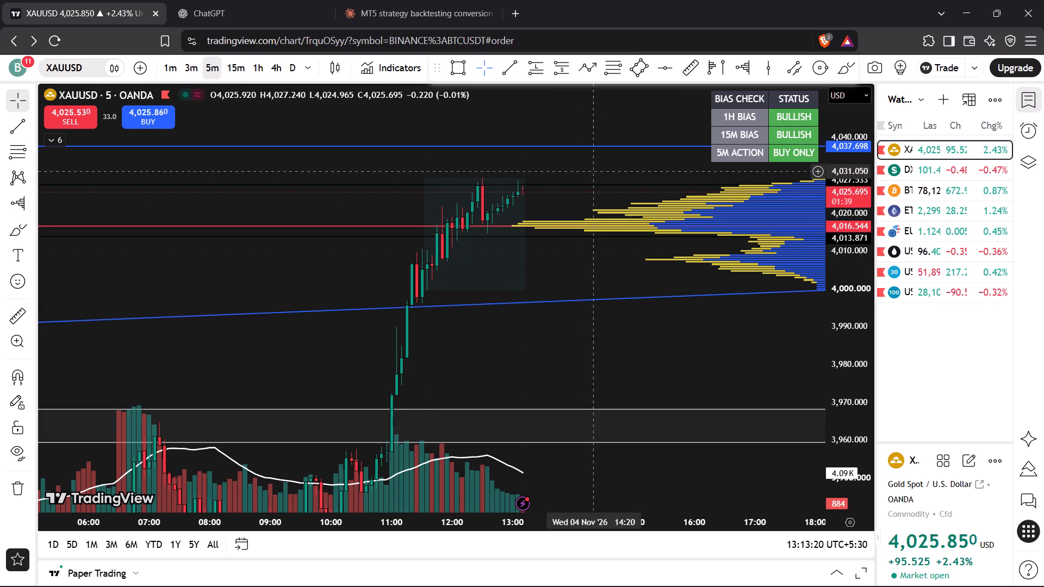
Move the volume profile's anchor to the 11:40 candle.
{"action": "left_click_drag", "start_coordinate": [593, 171], "coordinate": [565, 176]}
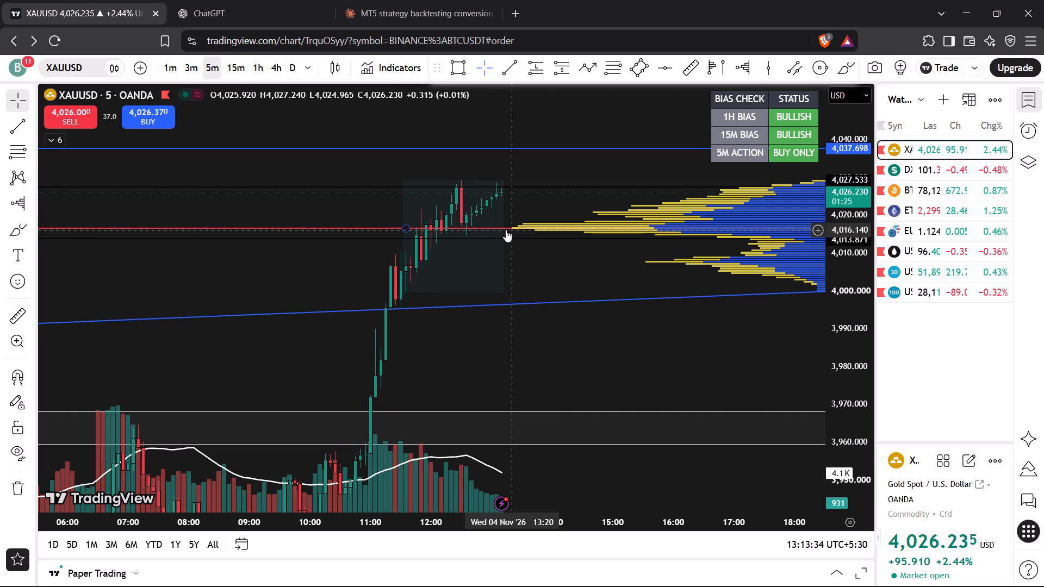
{"action": "left_click_drag", "start_coordinate": [402, 228], "coordinate": [407, 211]}
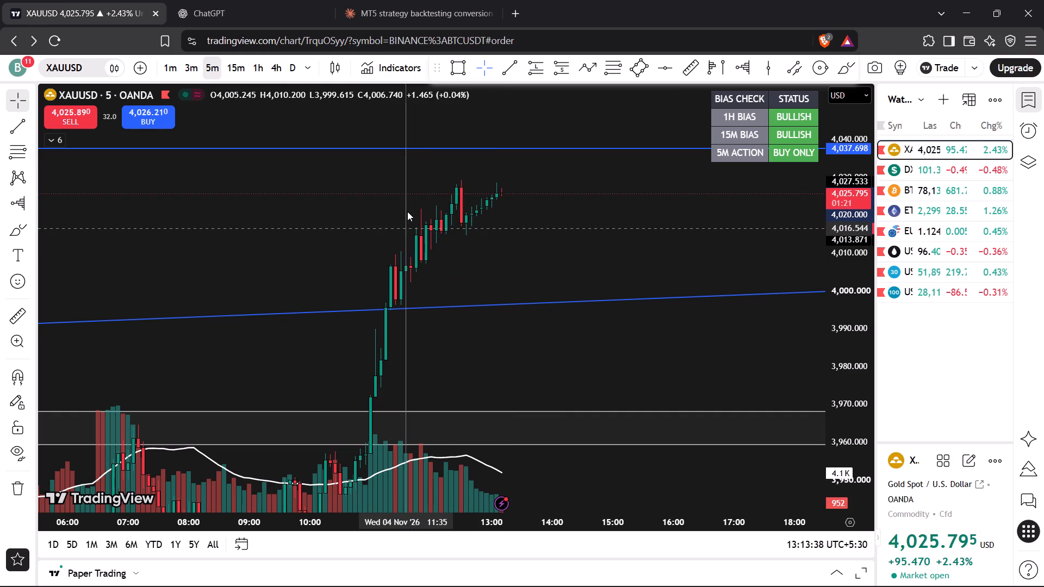
{"action": "left_click_drag", "start_coordinate": [407, 211], "coordinate": [409, 231]}
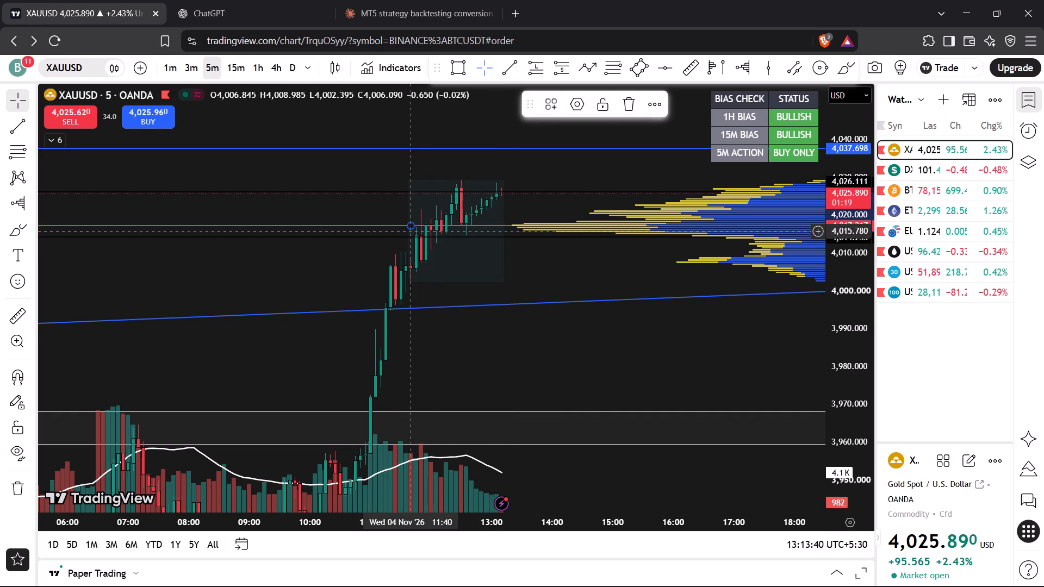
{"action": "left_click", "coordinate": [560, 182]}
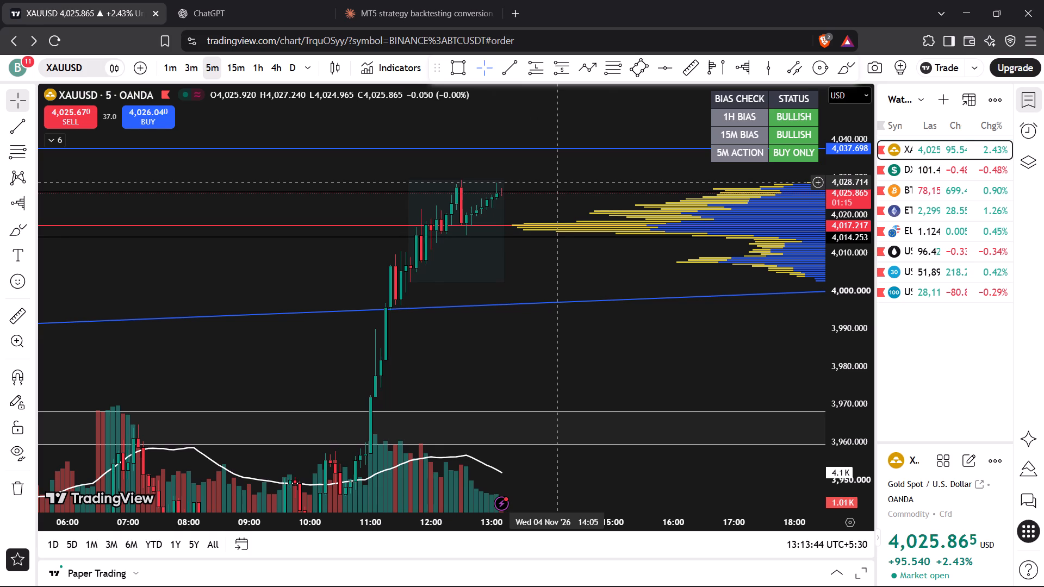
Switch XAUUSD to the 1-minute interval and examine price action inside the volume profile range.
{"action": "left_click", "coordinate": [170, 61]}
{"action": "scroll", "coordinate": [519, 245], "scroll_direction": "up", "scroll_amount": 2}
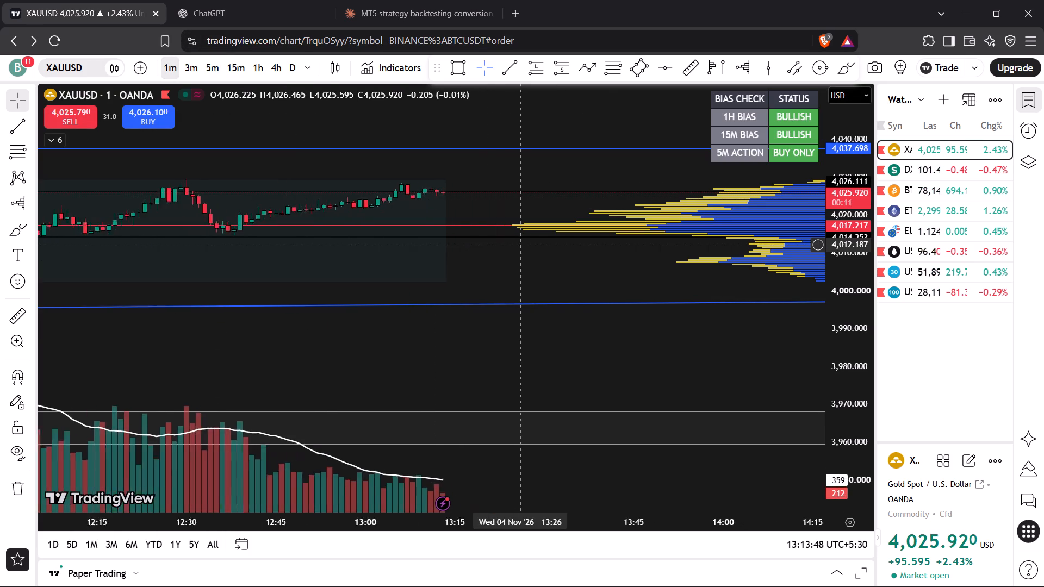
{"action": "scroll", "coordinate": [519, 245], "scroll_direction": "down", "scroll_amount": 2}
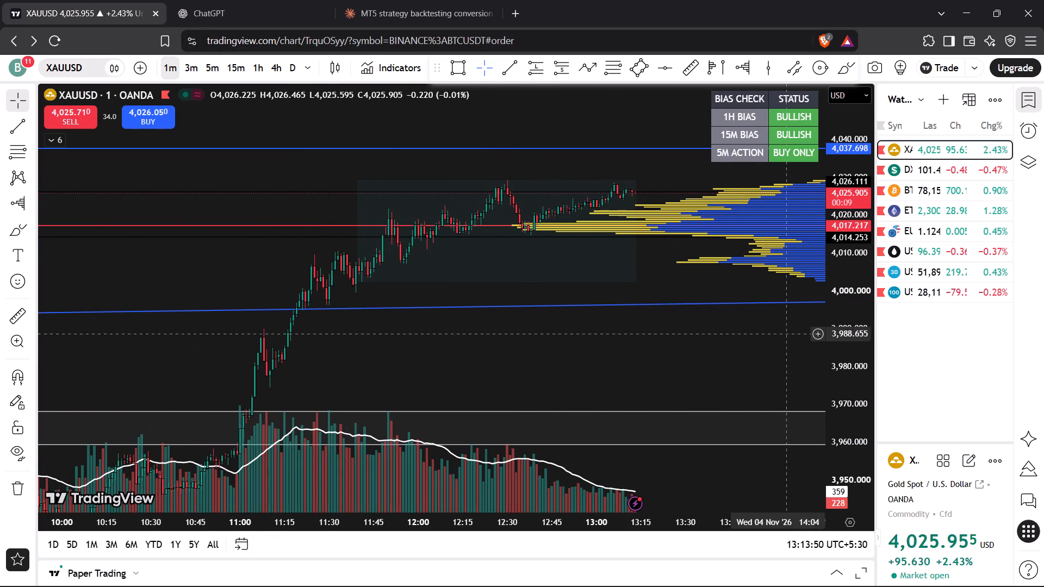
{"action": "left_click_drag", "start_coordinate": [831, 374], "coordinate": [813, 200]}
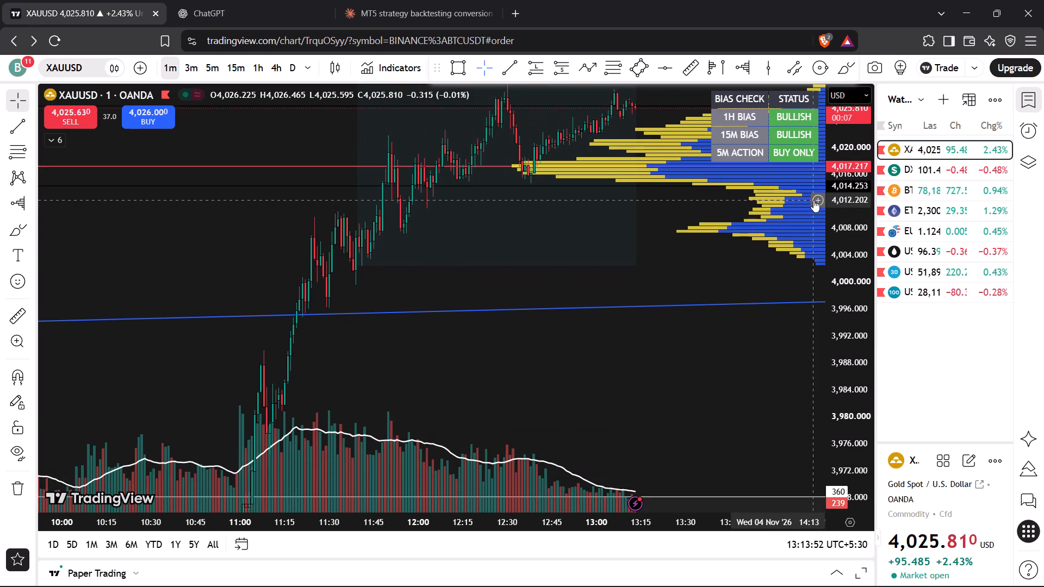
{"action": "left_click_drag", "start_coordinate": [662, 214], "coordinate": [617, 295]}
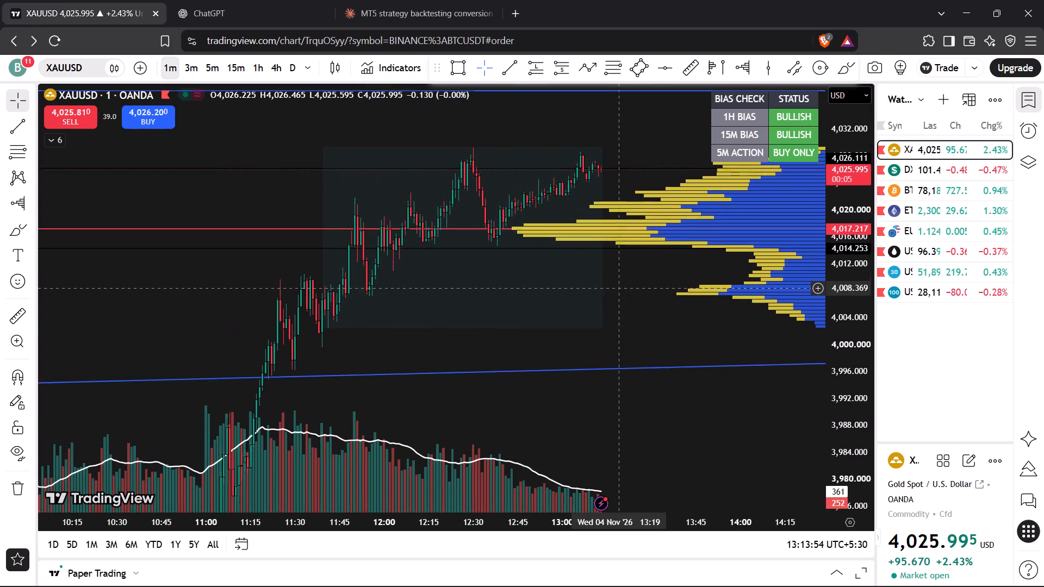
{"action": "left_click_drag", "start_coordinate": [617, 295], "coordinate": [569, 304]}
{"action": "scroll", "coordinate": [569, 304], "scroll_direction": "up", "scroll_amount": 2}
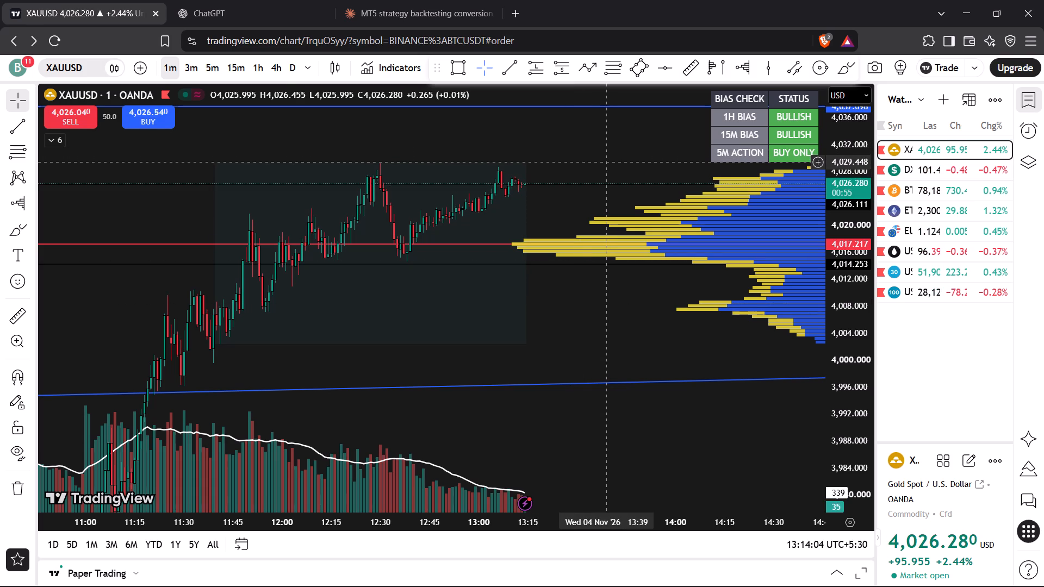
View XAUUSD on the 15-minute and 1-hour intervals and examine the rally against the volume profile, horizontal level, trendline and price zone.
{"action": "left_click", "coordinate": [237, 60]}
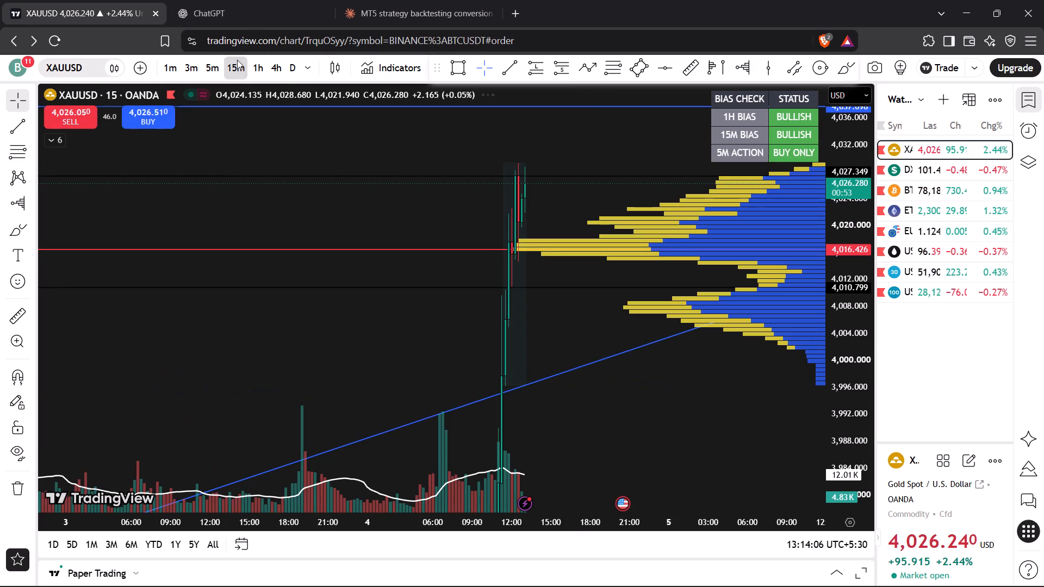
{"action": "left_click", "coordinate": [258, 70]}
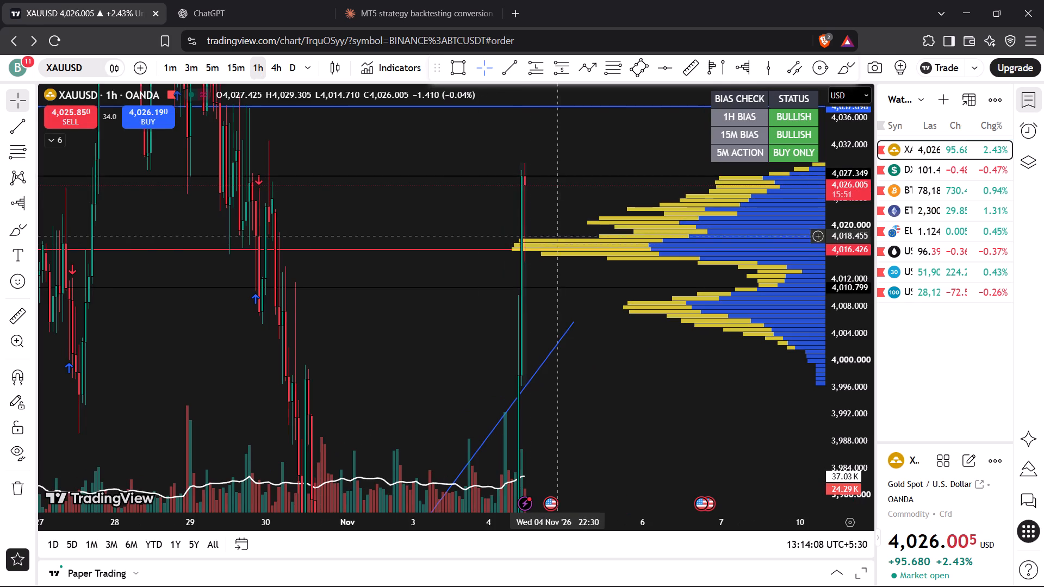
{"action": "left_click_drag", "start_coordinate": [838, 179], "coordinate": [838, 286]}
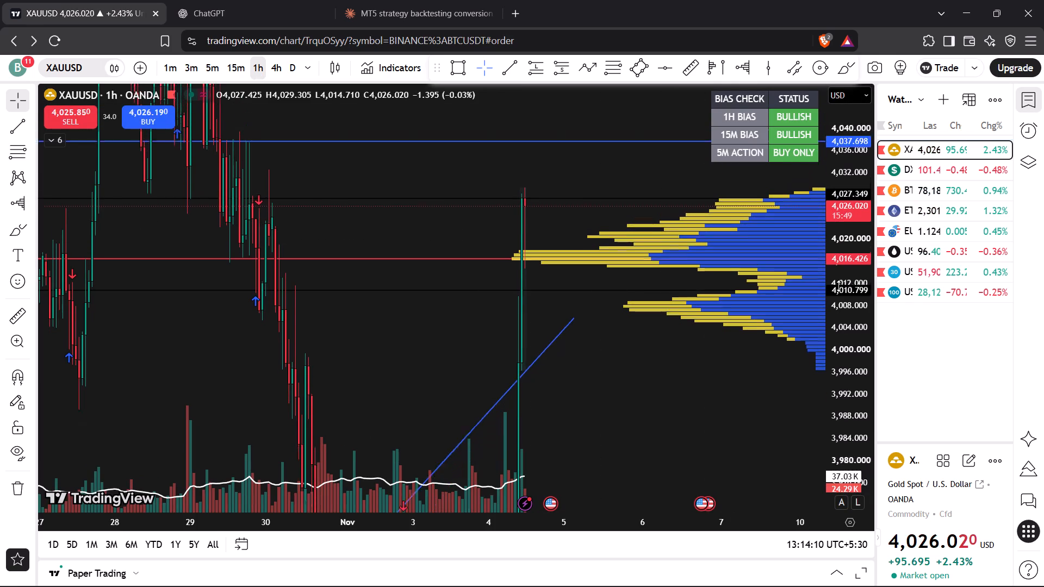
{"action": "left_click_drag", "start_coordinate": [838, 286], "coordinate": [821, 399]}
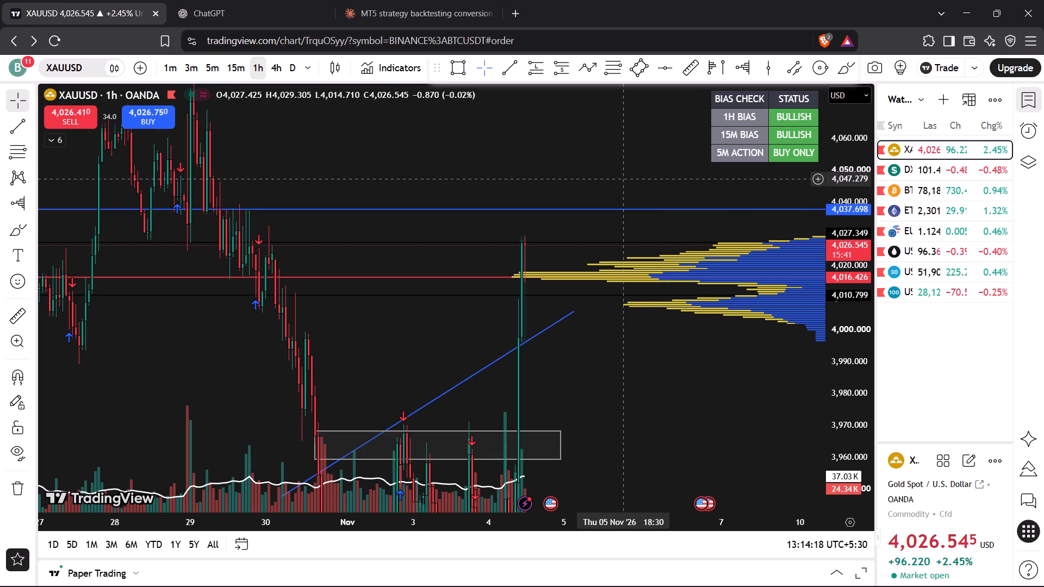
{"action": "left_click_drag", "start_coordinate": [844, 196], "coordinate": [838, 314]}
{"action": "scroll", "coordinate": [695, 341], "scroll_direction": "up", "scroll_amount": 1}
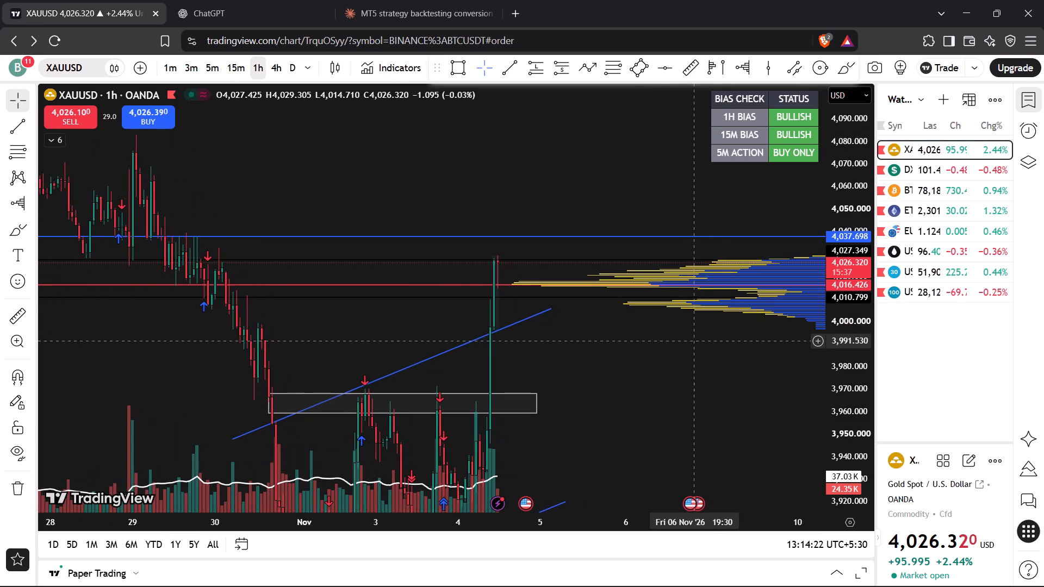
{"action": "scroll", "coordinate": [695, 341], "scroll_direction": "up", "scroll_amount": 1}
{"action": "left_click_drag", "start_coordinate": [413, 313], "coordinate": [456, 318]}
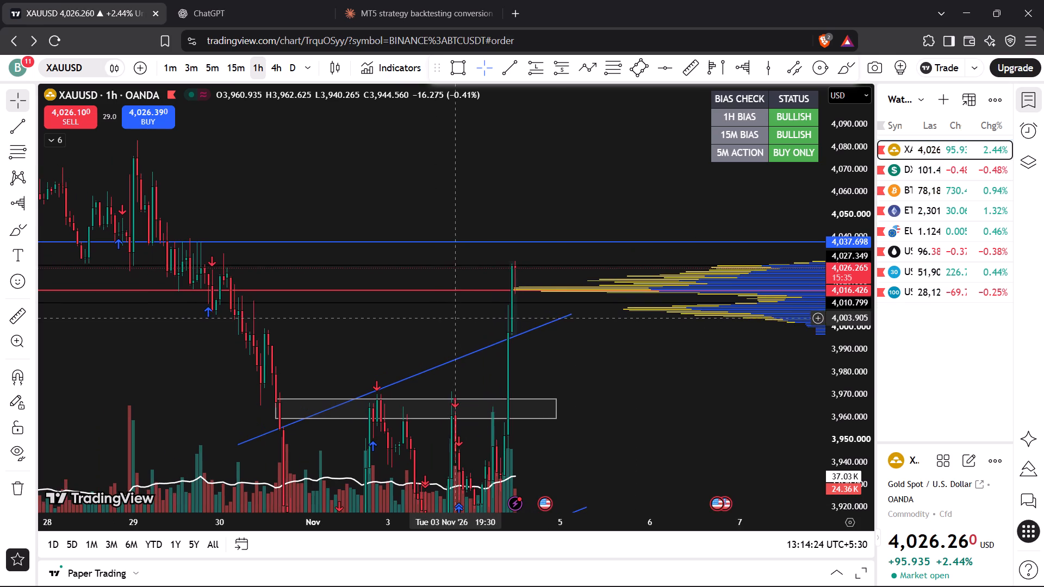
Open the USTECH100CFD chart from the watchlist and remove its three existing drawings.
{"action": "left_click", "coordinate": [921, 291]}
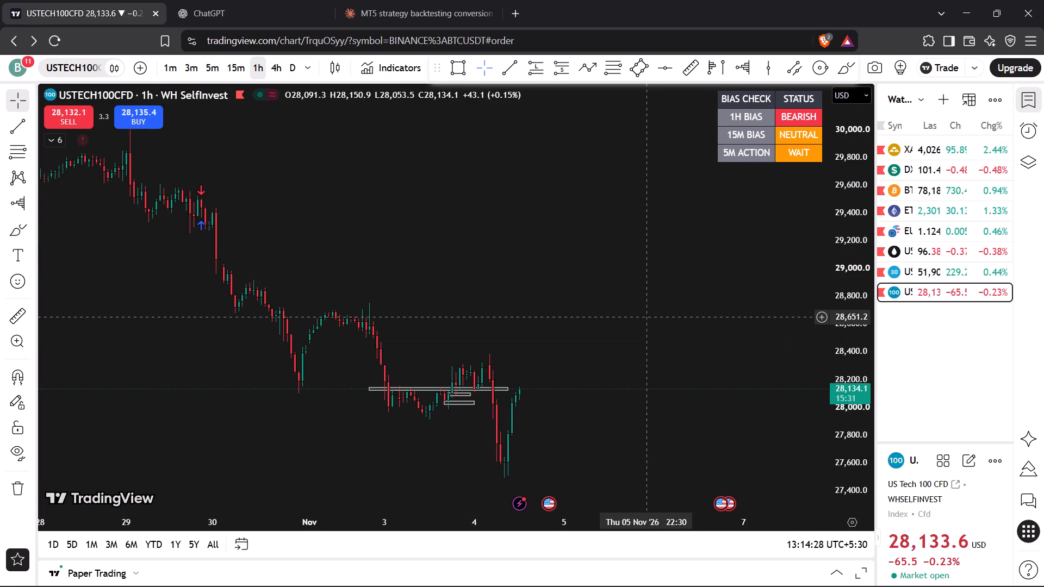
{"action": "left_click_drag", "start_coordinate": [647, 317], "coordinate": [679, 230]}
{"action": "right_click", "coordinate": [670, 222]}
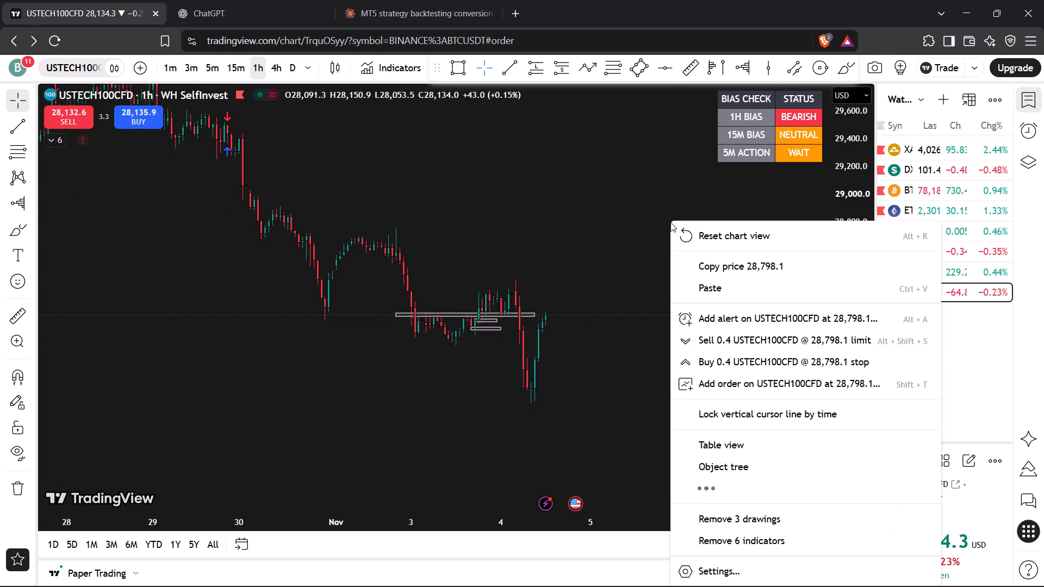
{"action": "left_click", "coordinate": [713, 510]}
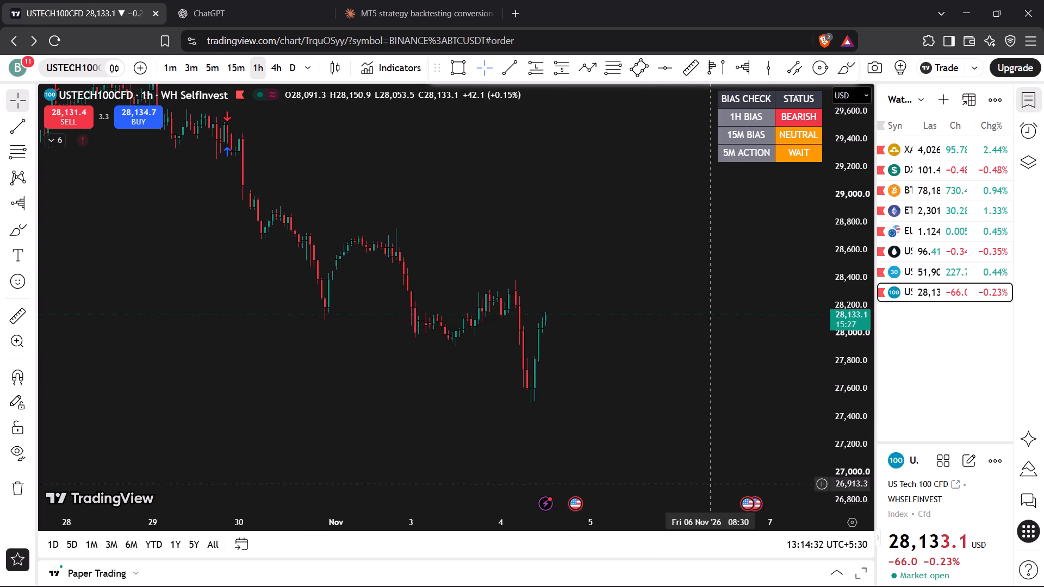
Switch USTECH100CFD to the 15-minute interval and examine price action from the end of October to 4 November.
{"action": "left_click_drag", "start_coordinate": [840, 256], "coordinate": [836, 324]}
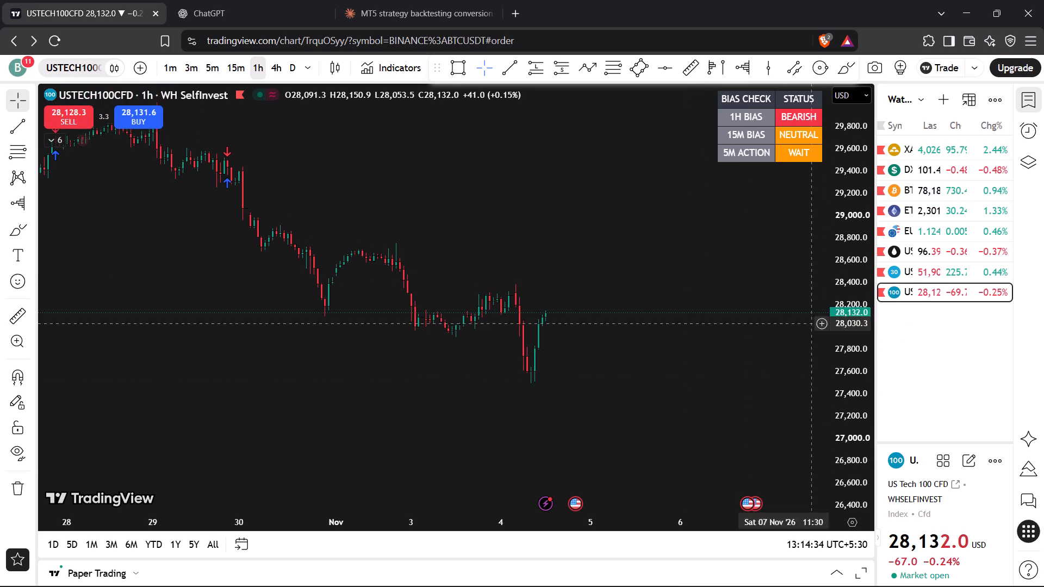
{"action": "left_click", "coordinate": [234, 69]}
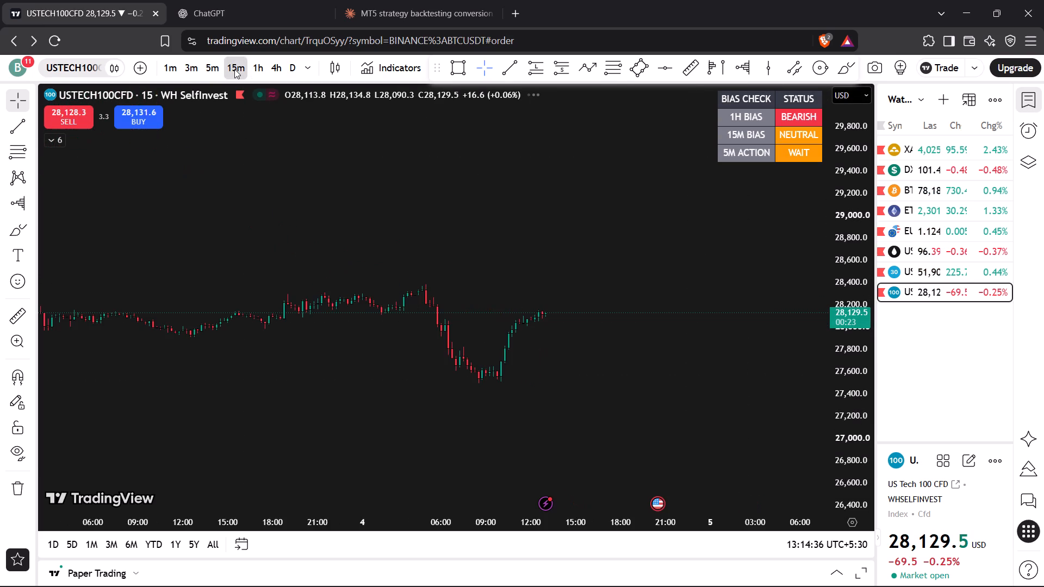
{"action": "scroll", "coordinate": [377, 217], "scroll_direction": "up", "scroll_amount": 3}
{"action": "scroll", "coordinate": [377, 217], "scroll_direction": "down", "scroll_amount": 4}
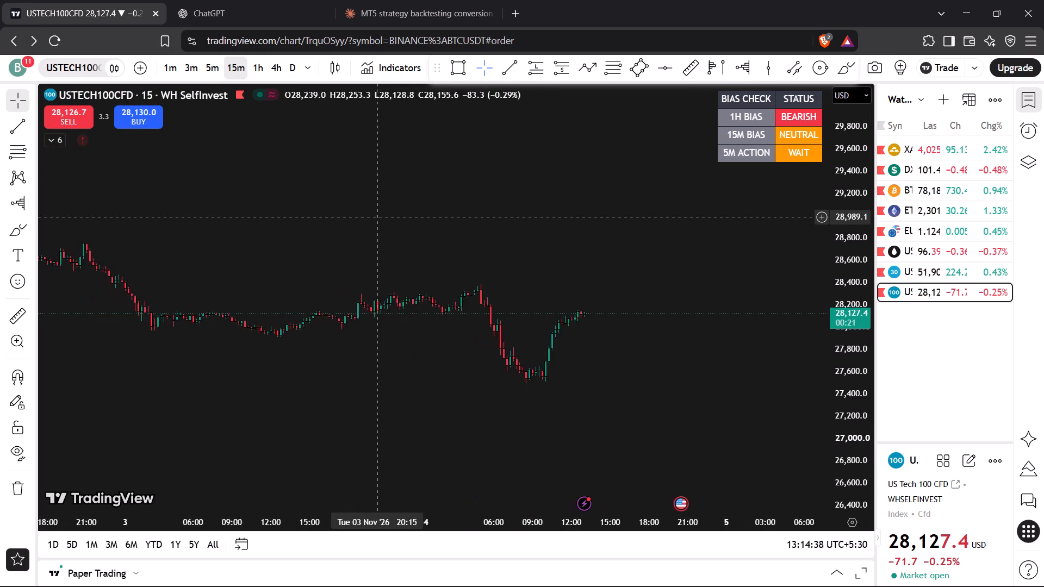
{"action": "scroll", "coordinate": [377, 217], "scroll_direction": "down", "scroll_amount": 3}
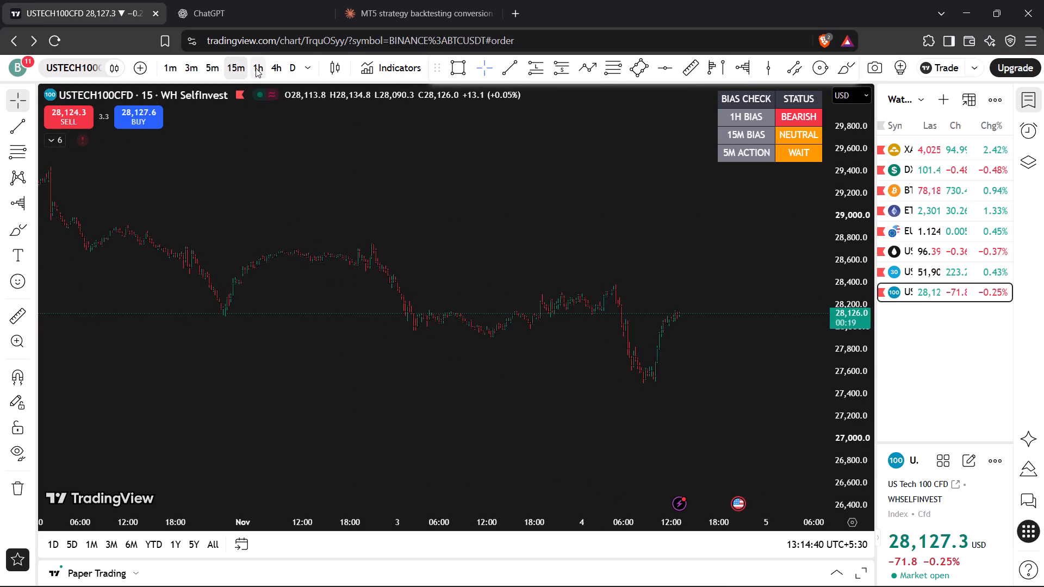
Return USTECH100CFD to the 1-hour interval and examine the swing highs and lows from mid-October to 4 November.
{"action": "left_click", "coordinate": [256, 68]}
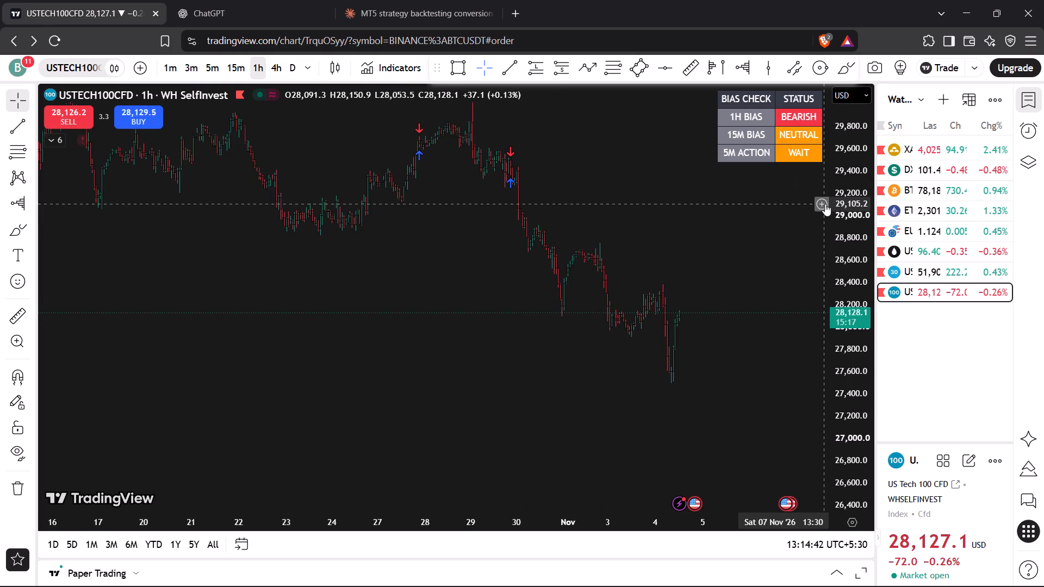
{"action": "left_click_drag", "start_coordinate": [827, 239], "coordinate": [839, 295]}
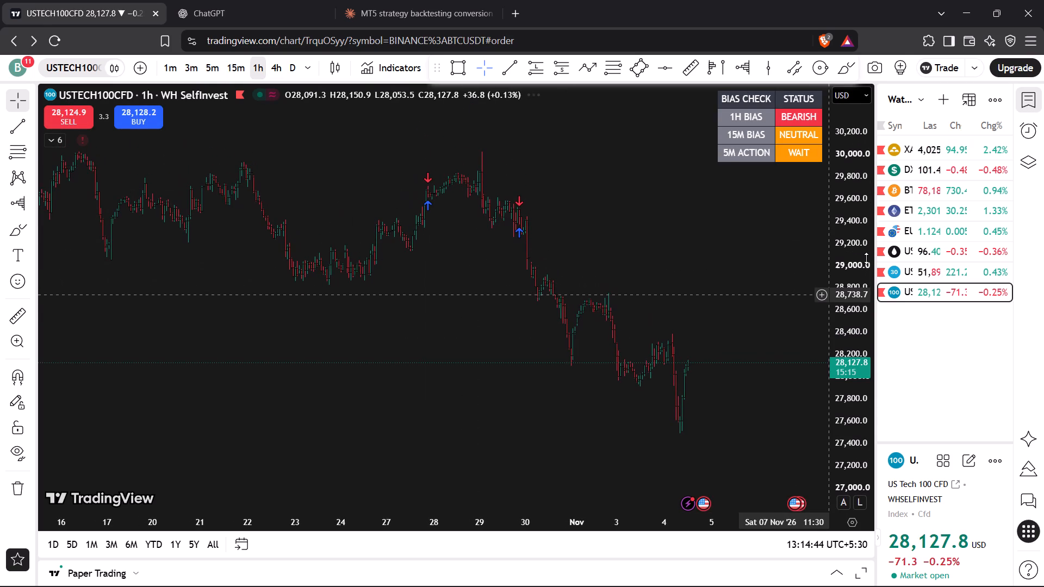
{"action": "left_click_drag", "start_coordinate": [866, 258], "coordinate": [858, 292]}
{"action": "scroll", "coordinate": [709, 268], "scroll_direction": "down", "scroll_amount": 1}
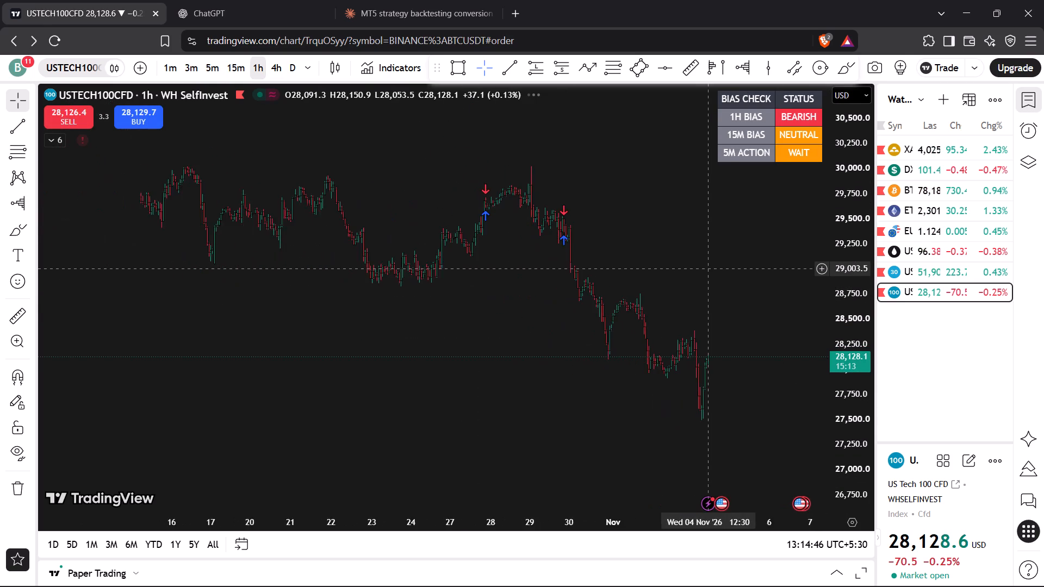
{"action": "scroll", "coordinate": [709, 268], "scroll_direction": "down", "scroll_amount": 1}
{"action": "scroll", "coordinate": [699, 297], "scroll_direction": "up", "scroll_amount": 2}
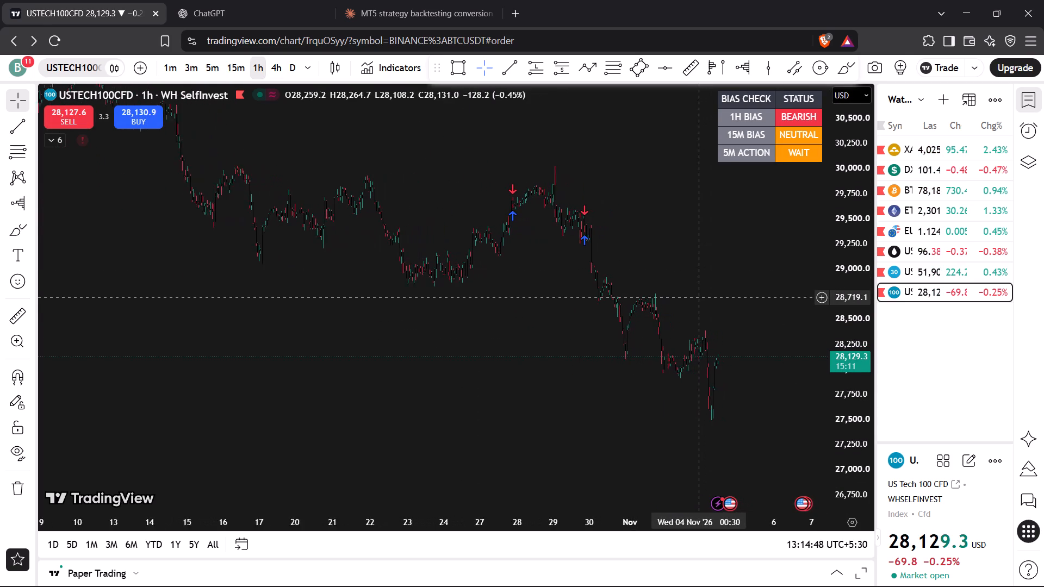
{"action": "scroll", "coordinate": [699, 297], "scroll_direction": "up", "scroll_amount": 1}
{"action": "left_click_drag", "start_coordinate": [515, 329], "coordinate": [577, 331]}
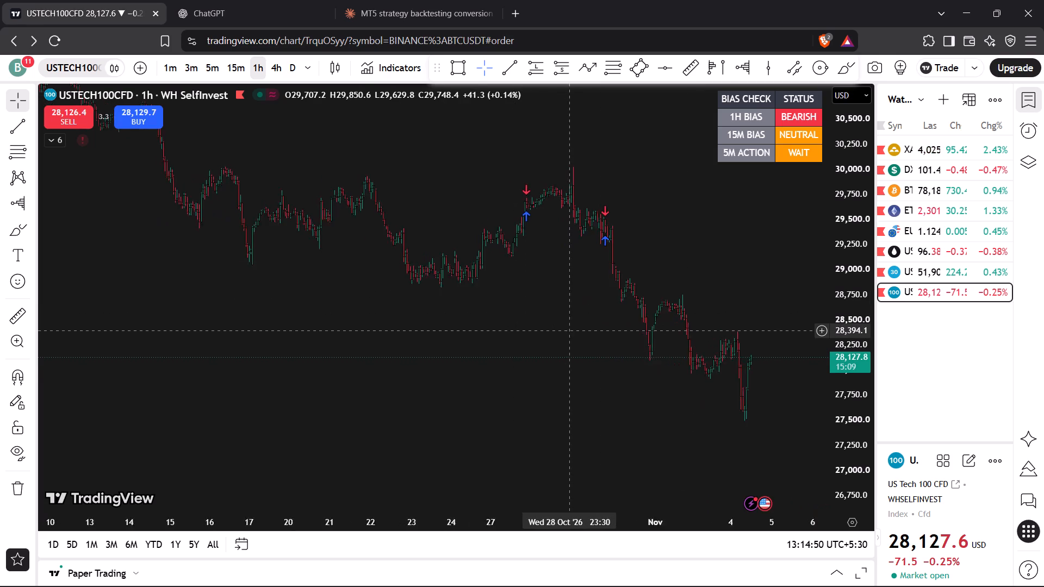
{"action": "left_click_drag", "start_coordinate": [577, 331], "coordinate": [605, 339]}
{"action": "scroll", "coordinate": [605, 339], "scroll_direction": "up", "scroll_amount": 3}
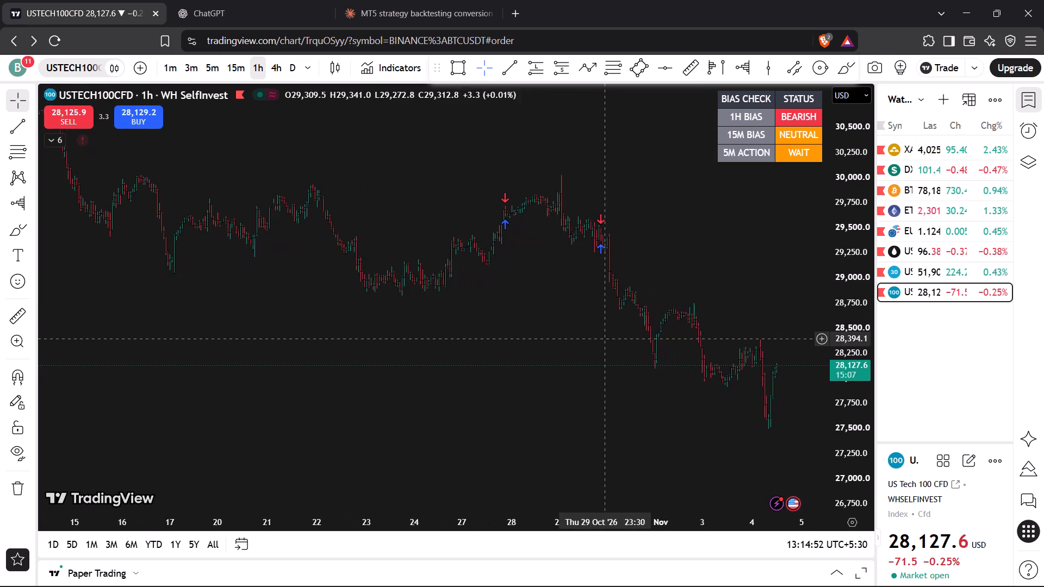
{"action": "scroll", "coordinate": [605, 339], "scroll_direction": "up", "scroll_amount": 1}
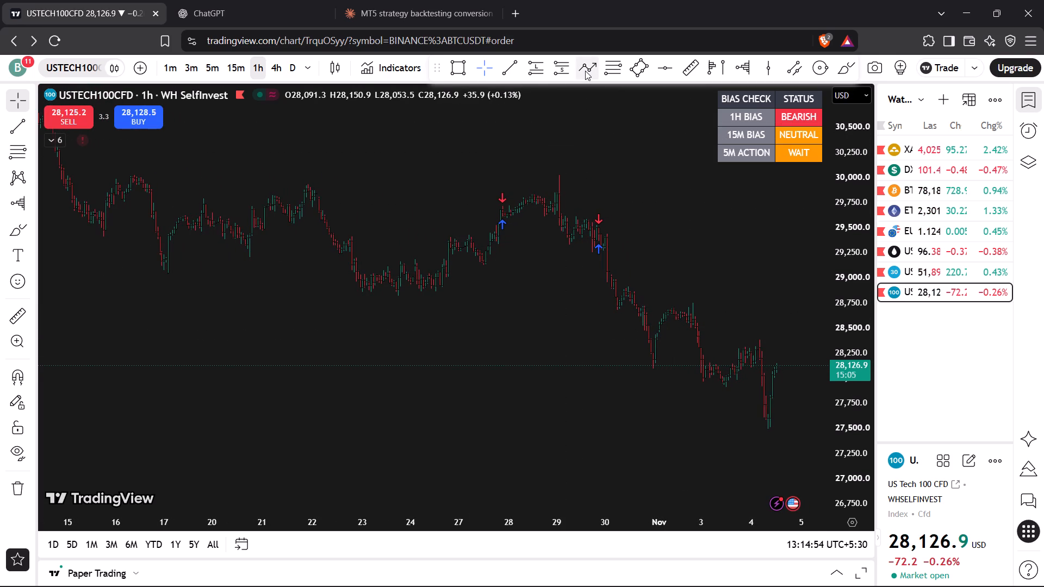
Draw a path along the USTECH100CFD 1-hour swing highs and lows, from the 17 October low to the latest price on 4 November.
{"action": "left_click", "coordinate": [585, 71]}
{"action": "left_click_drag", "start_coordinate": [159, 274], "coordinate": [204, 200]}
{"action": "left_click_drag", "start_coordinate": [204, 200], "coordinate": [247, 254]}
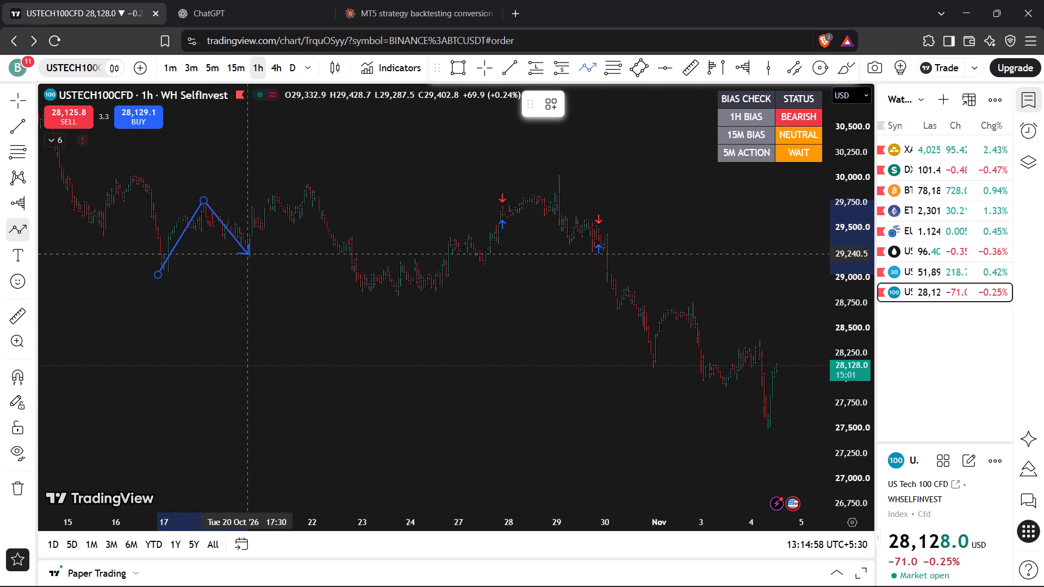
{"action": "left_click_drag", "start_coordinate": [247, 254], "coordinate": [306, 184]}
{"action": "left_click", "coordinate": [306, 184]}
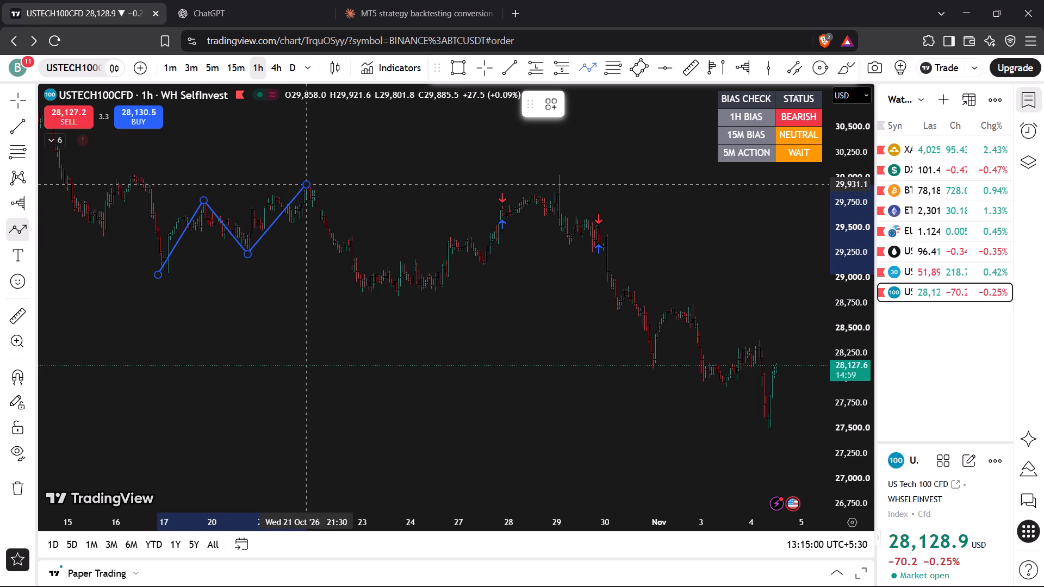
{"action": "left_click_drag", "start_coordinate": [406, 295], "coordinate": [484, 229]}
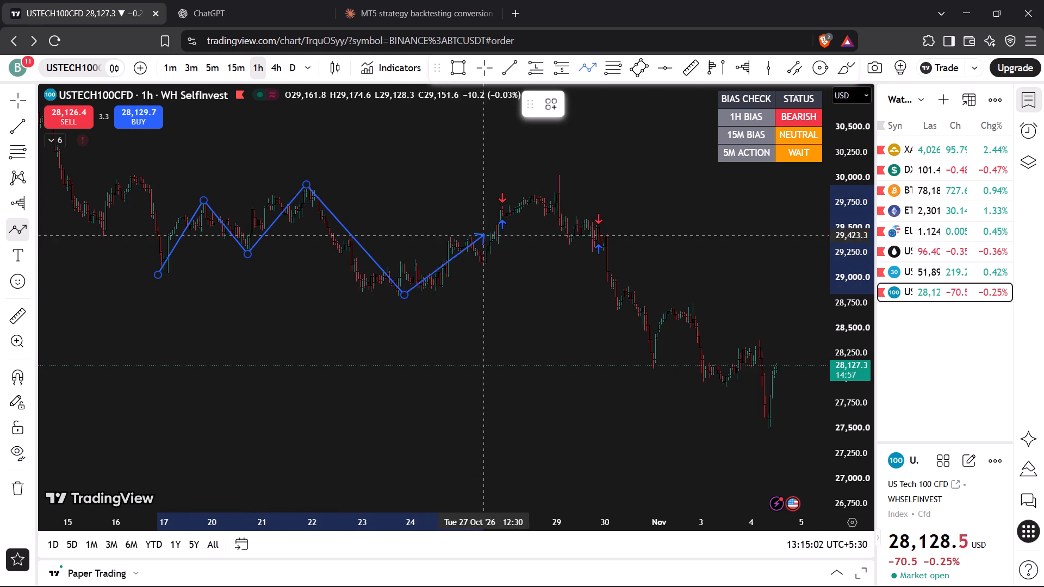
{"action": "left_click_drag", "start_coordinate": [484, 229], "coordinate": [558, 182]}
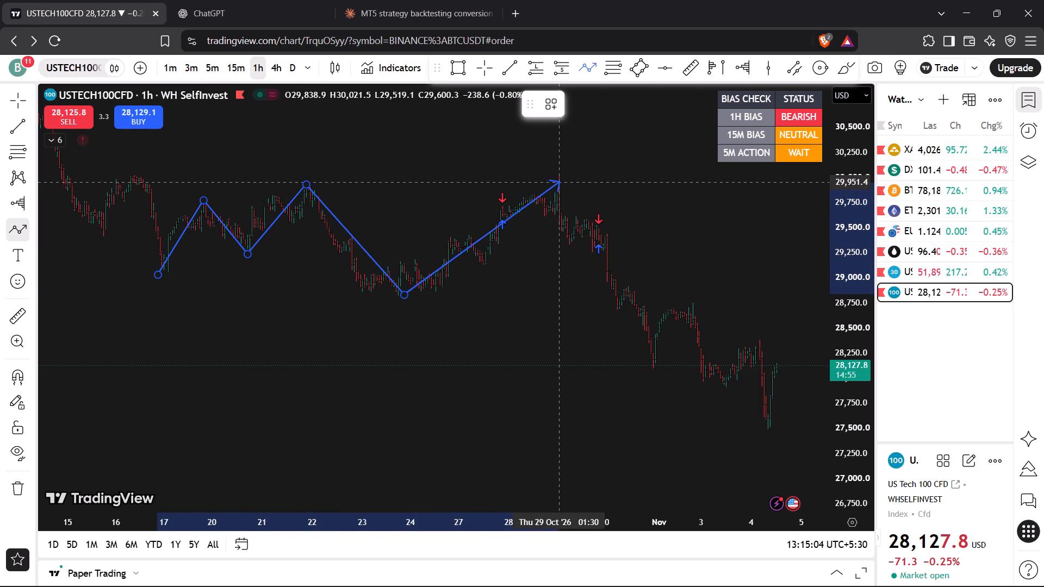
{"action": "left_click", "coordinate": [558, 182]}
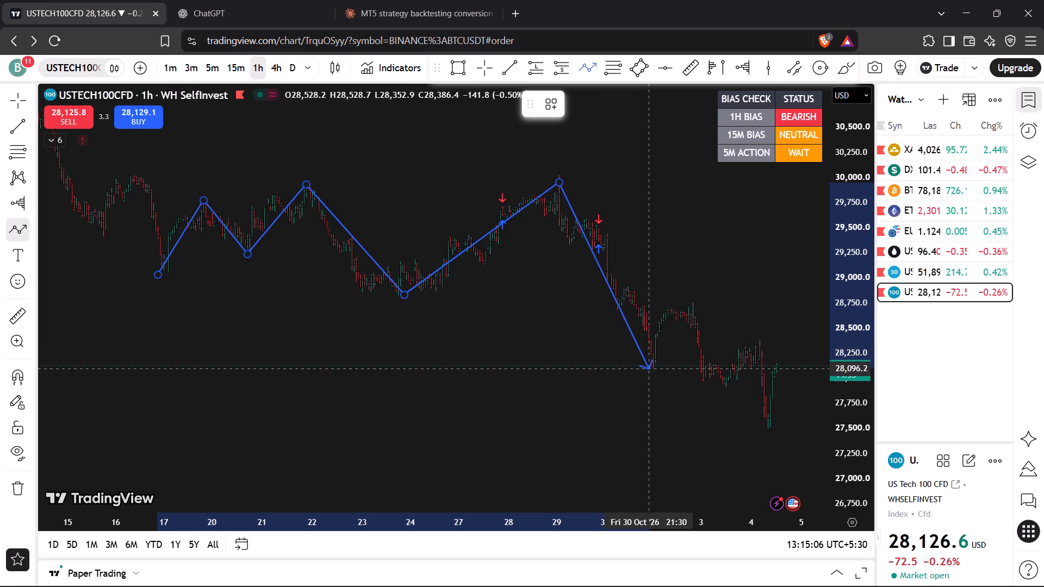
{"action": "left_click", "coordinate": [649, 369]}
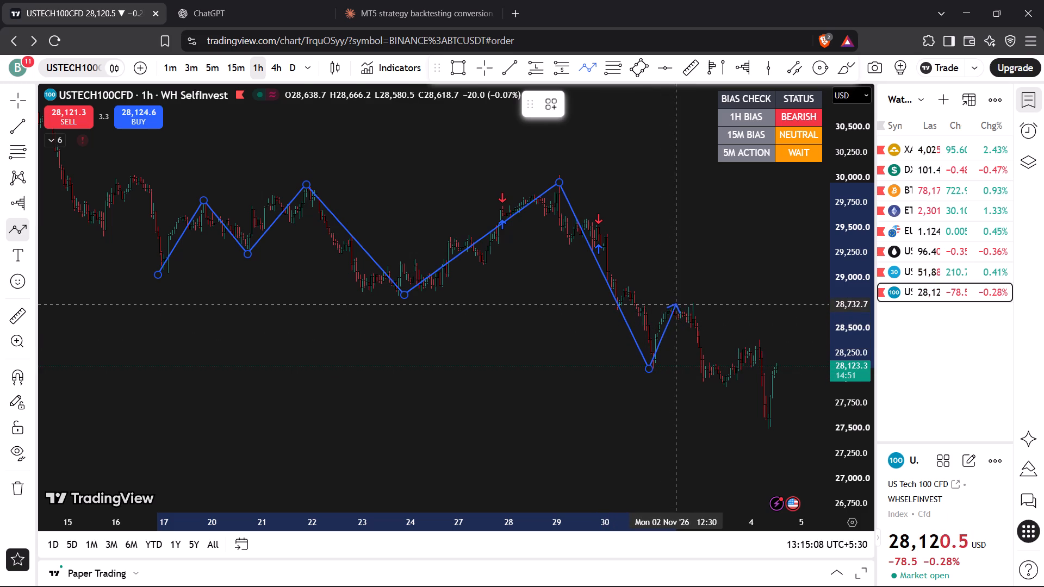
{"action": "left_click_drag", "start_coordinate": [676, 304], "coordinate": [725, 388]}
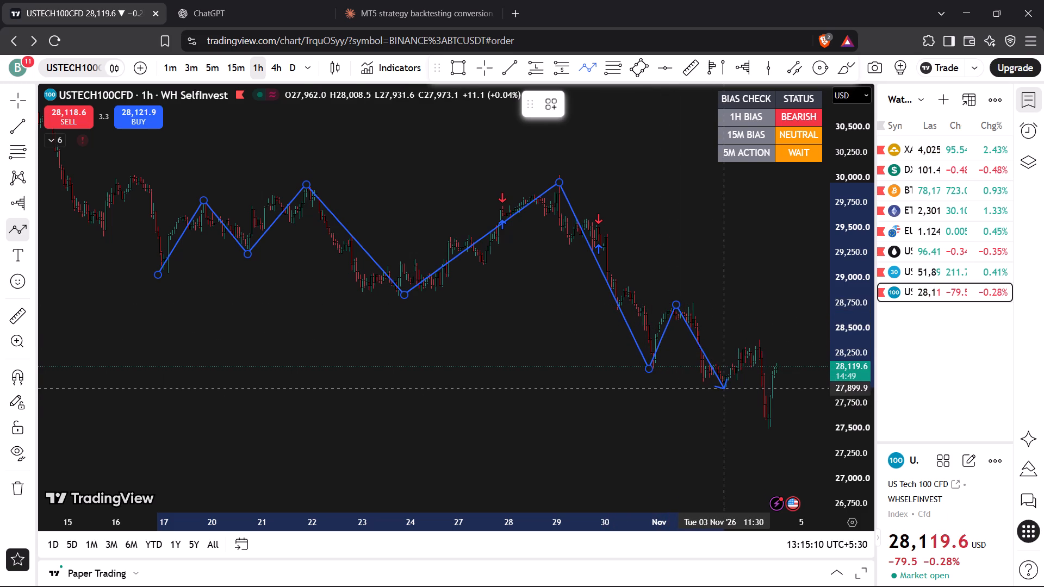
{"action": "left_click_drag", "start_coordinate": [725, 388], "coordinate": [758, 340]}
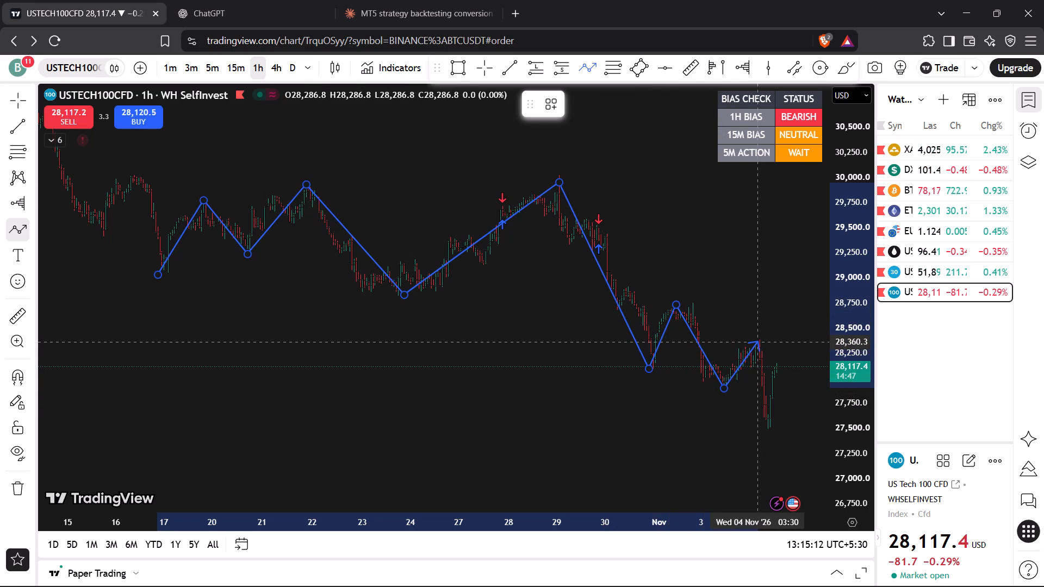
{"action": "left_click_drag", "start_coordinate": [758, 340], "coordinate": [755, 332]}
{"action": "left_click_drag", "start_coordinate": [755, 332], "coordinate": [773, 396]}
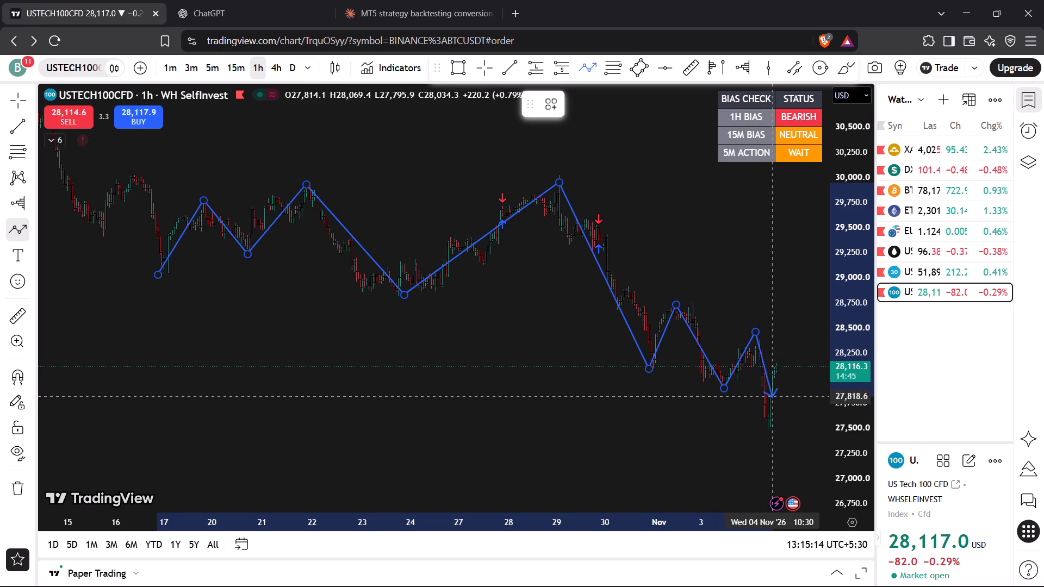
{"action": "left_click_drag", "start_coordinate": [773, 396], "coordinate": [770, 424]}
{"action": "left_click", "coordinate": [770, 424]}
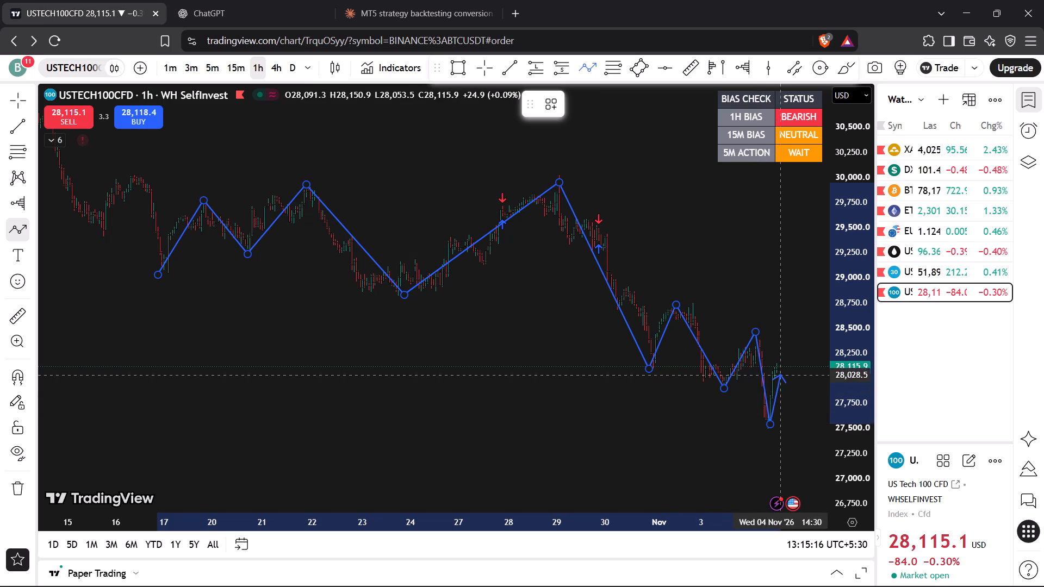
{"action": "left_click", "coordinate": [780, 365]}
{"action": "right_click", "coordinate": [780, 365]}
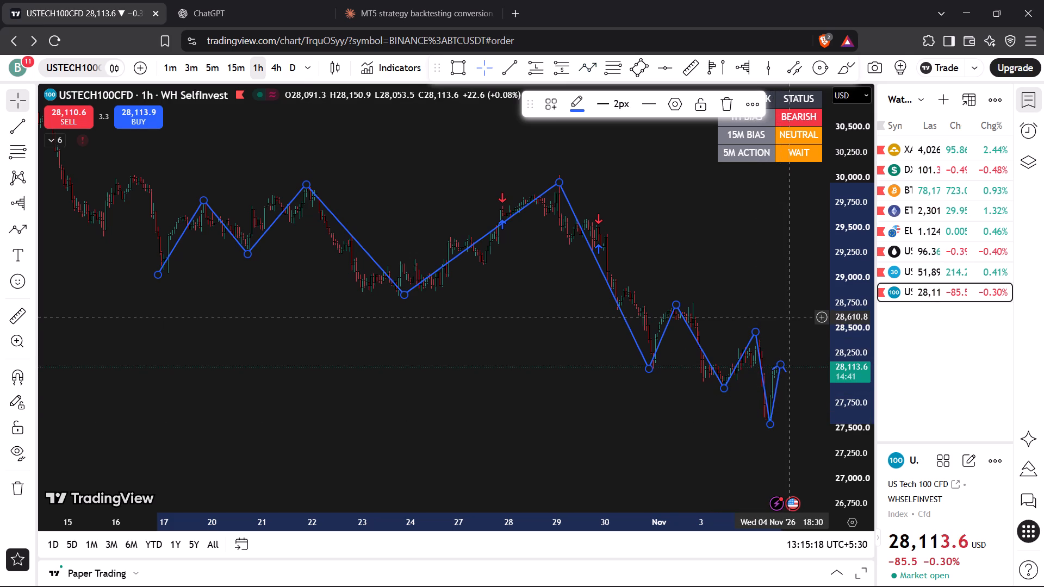
Switch USTECH100CFD to the 15-minute interval with the latest swings in view.
{"action": "left_click_drag", "start_coordinate": [788, 316], "coordinate": [653, 248]}
{"action": "scroll", "coordinate": [653, 248], "scroll_direction": "left", "scroll_amount": 1}
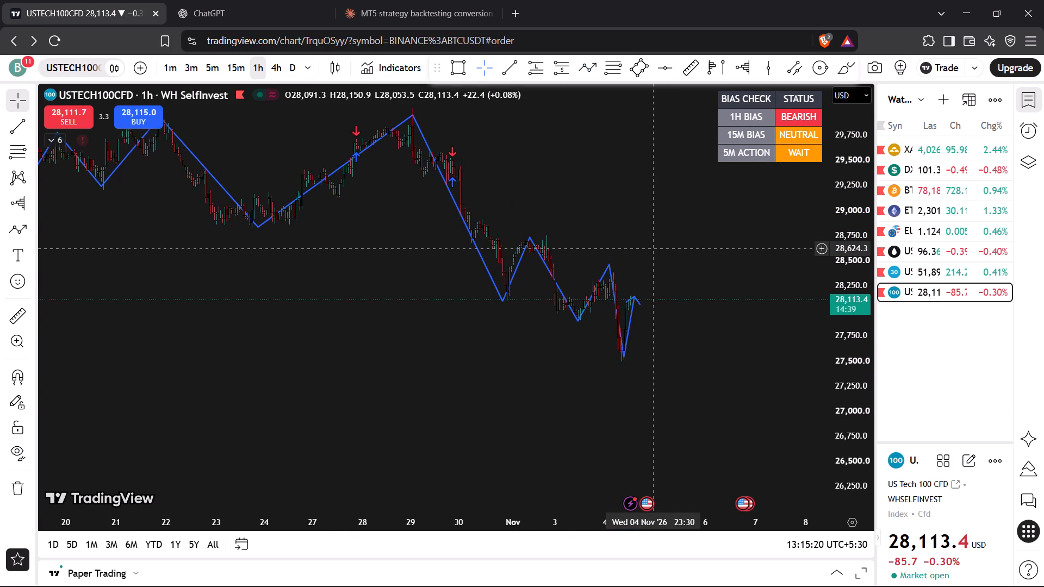
{"action": "left_click", "coordinate": [241, 64]}
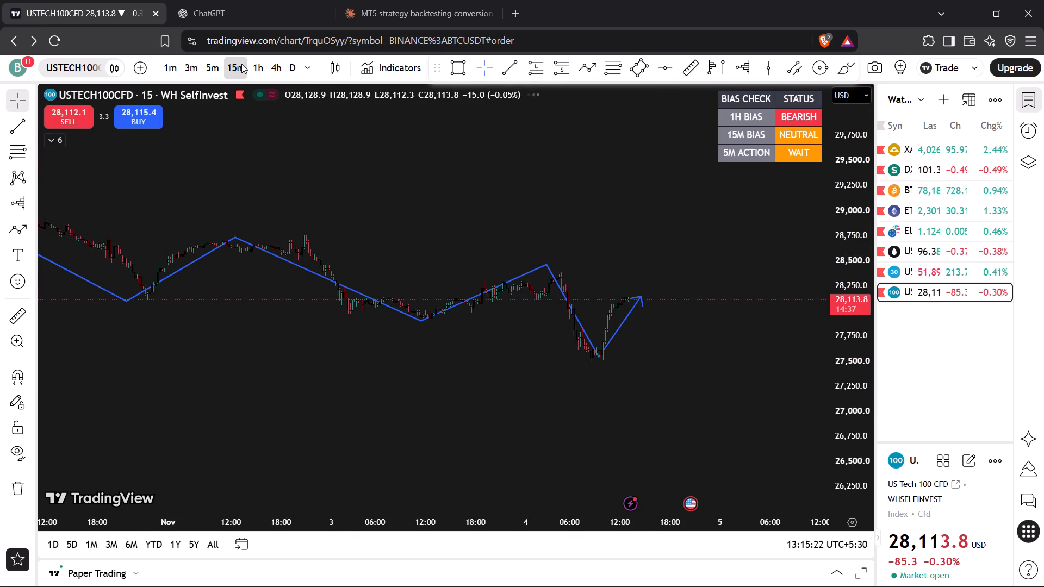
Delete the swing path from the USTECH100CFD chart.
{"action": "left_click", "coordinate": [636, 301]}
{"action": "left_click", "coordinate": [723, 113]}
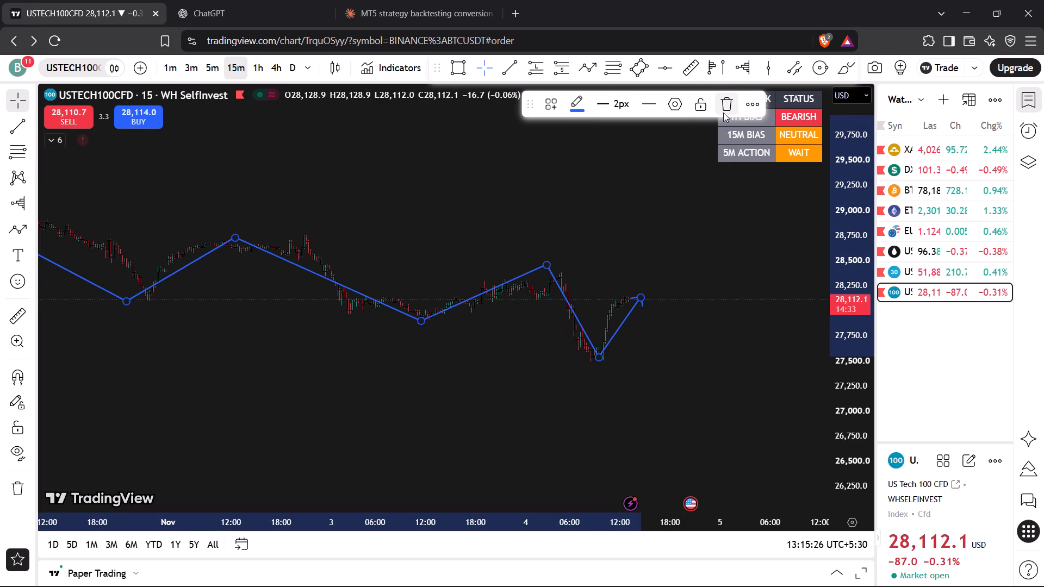
Examine the USTECH100CFD 15-minute price swings from 29 October to the latest price on 4 November.
{"action": "left_click_drag", "start_coordinate": [838, 367], "coordinate": [845, 232]}
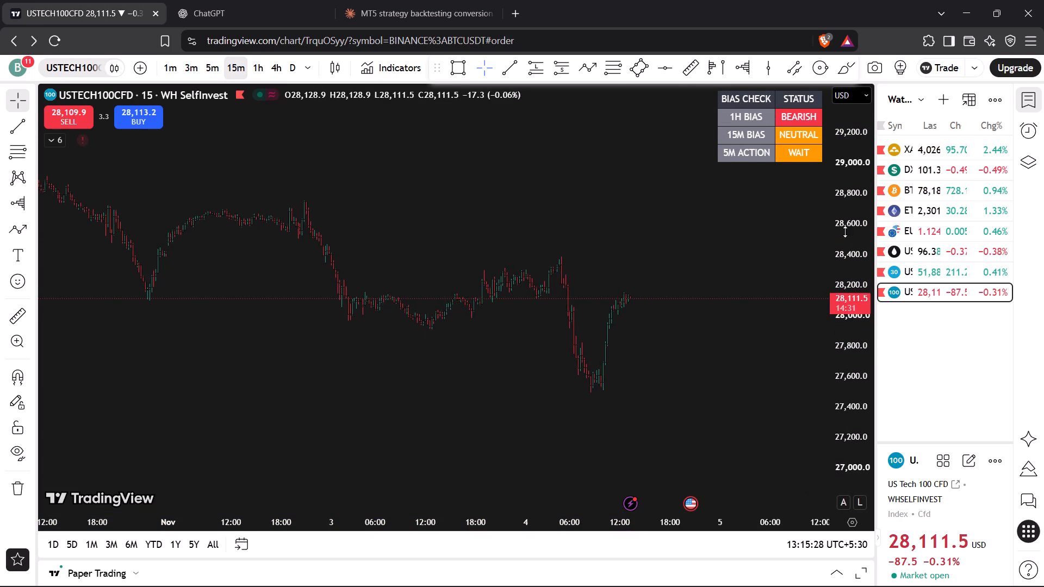
{"action": "left_click_drag", "start_coordinate": [845, 232], "coordinate": [859, 127]}
{"action": "left_click_drag", "start_coordinate": [576, 177], "coordinate": [692, 194]}
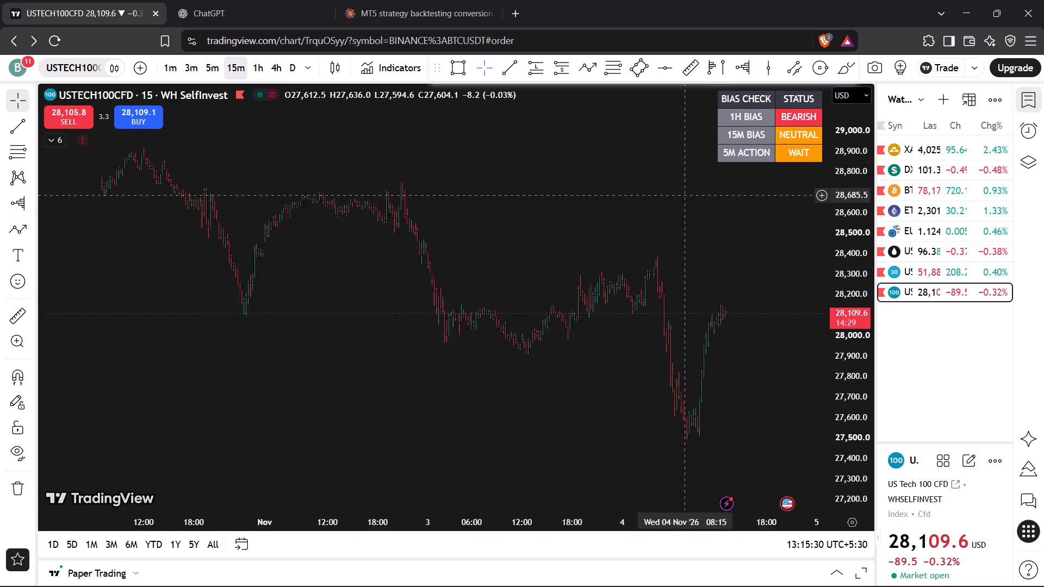
{"action": "left_click_drag", "start_coordinate": [692, 194], "coordinate": [740, 185]}
{"action": "scroll", "coordinate": [740, 185], "scroll_direction": "up", "scroll_amount": 3}
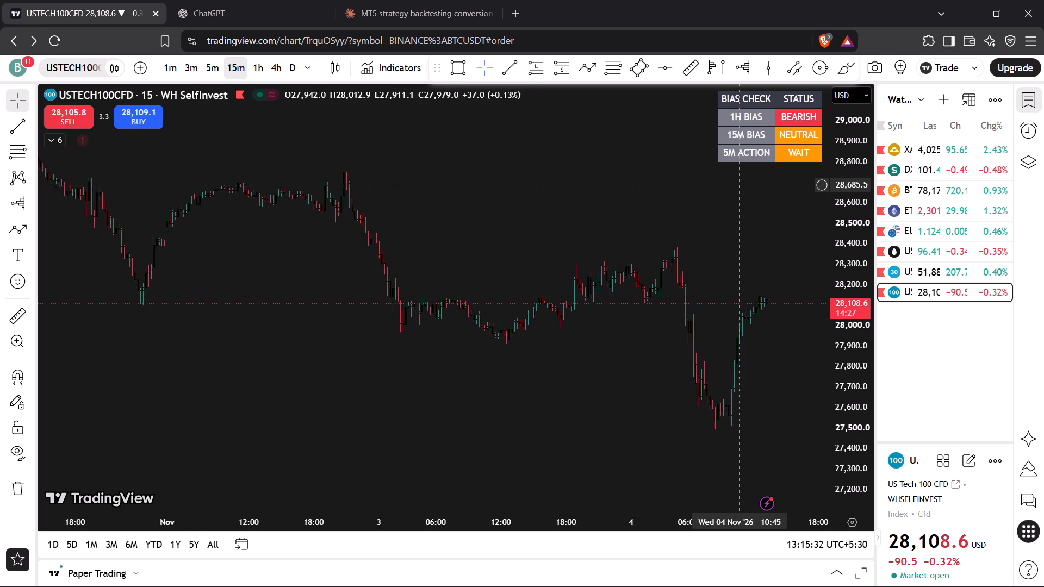
{"action": "scroll", "coordinate": [740, 185], "scroll_direction": "up", "scroll_amount": 2}
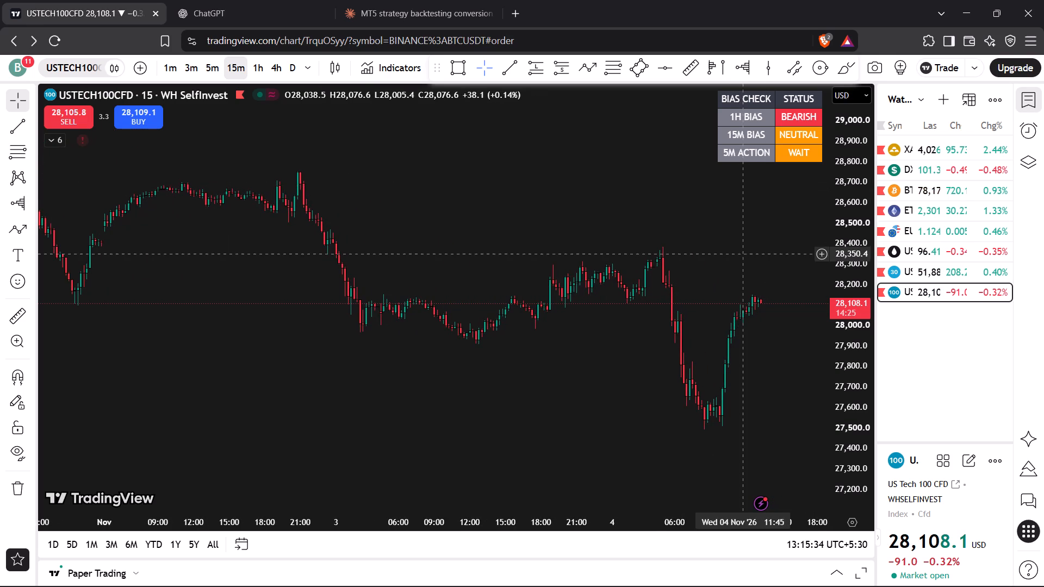
{"action": "scroll", "coordinate": [742, 254], "scroll_direction": "down", "scroll_amount": 2}
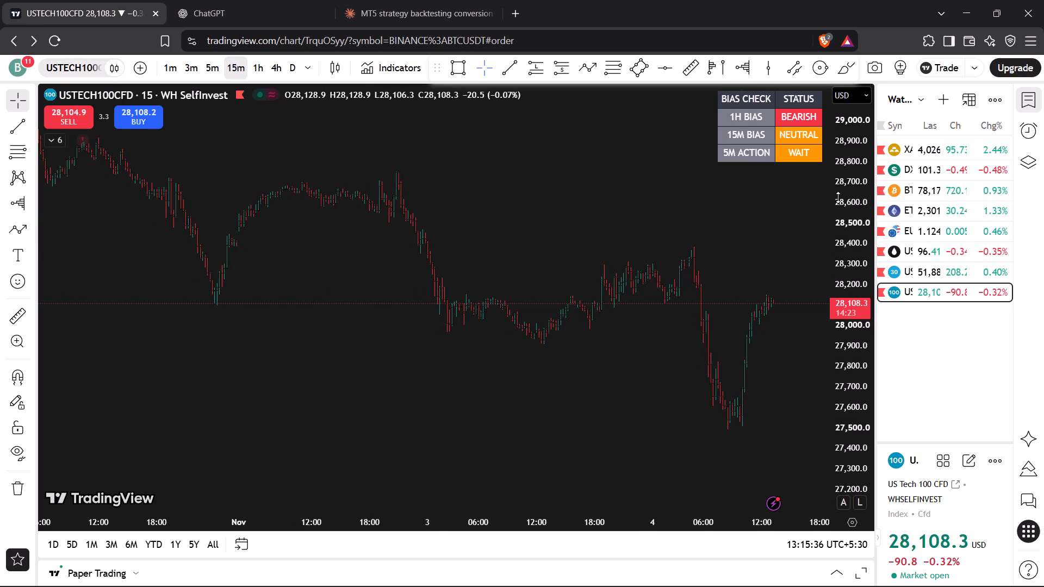
{"action": "left_click_drag", "start_coordinate": [839, 197], "coordinate": [837, 221]}
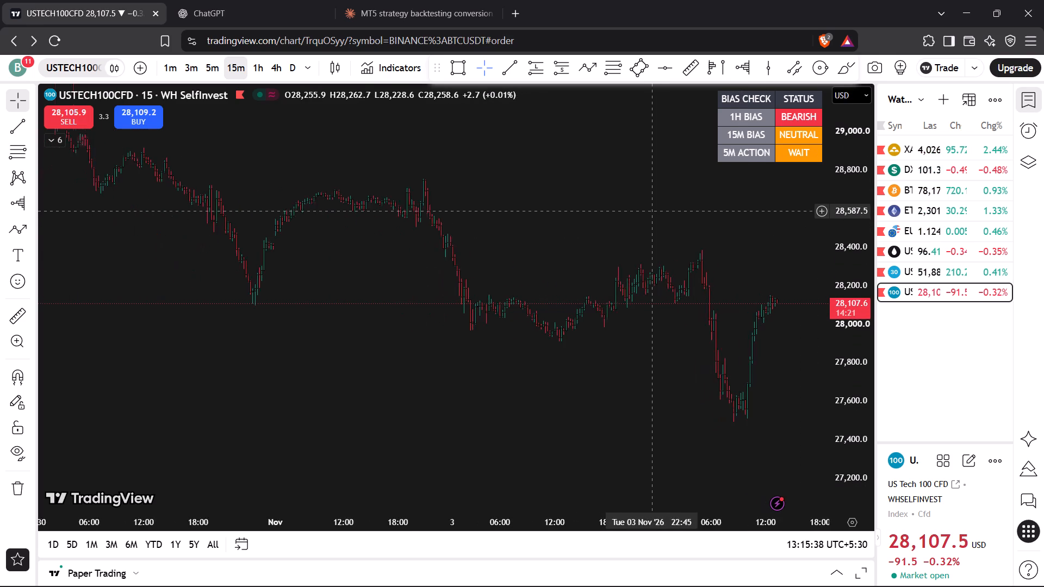
{"action": "scroll", "coordinate": [653, 211], "scroll_direction": "down", "scroll_amount": 2}
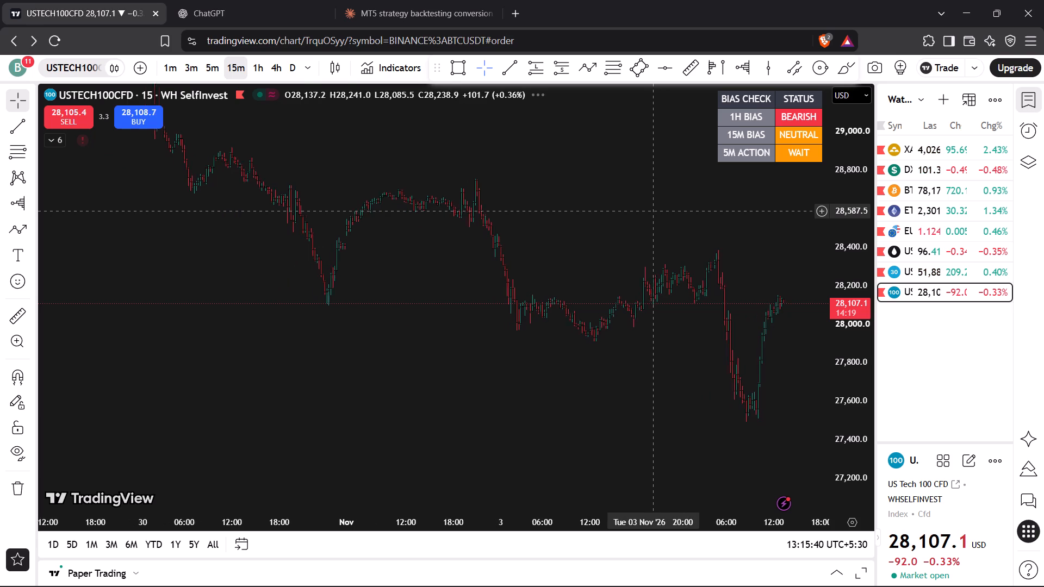
{"action": "scroll", "coordinate": [653, 211], "scroll_direction": "down", "scroll_amount": 1}
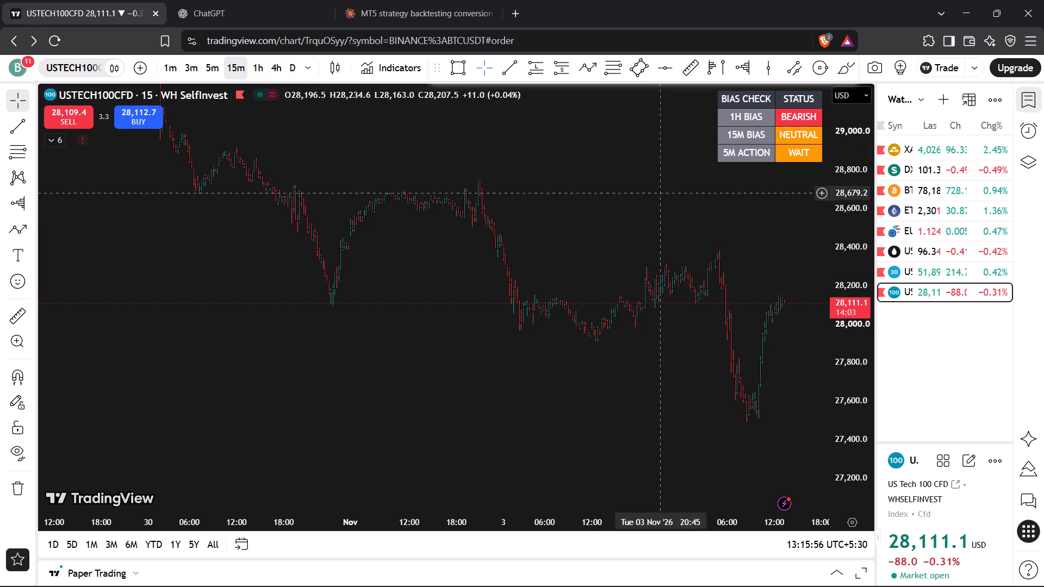
{"action": "left_click_drag", "start_coordinate": [842, 218], "coordinate": [844, 284]}
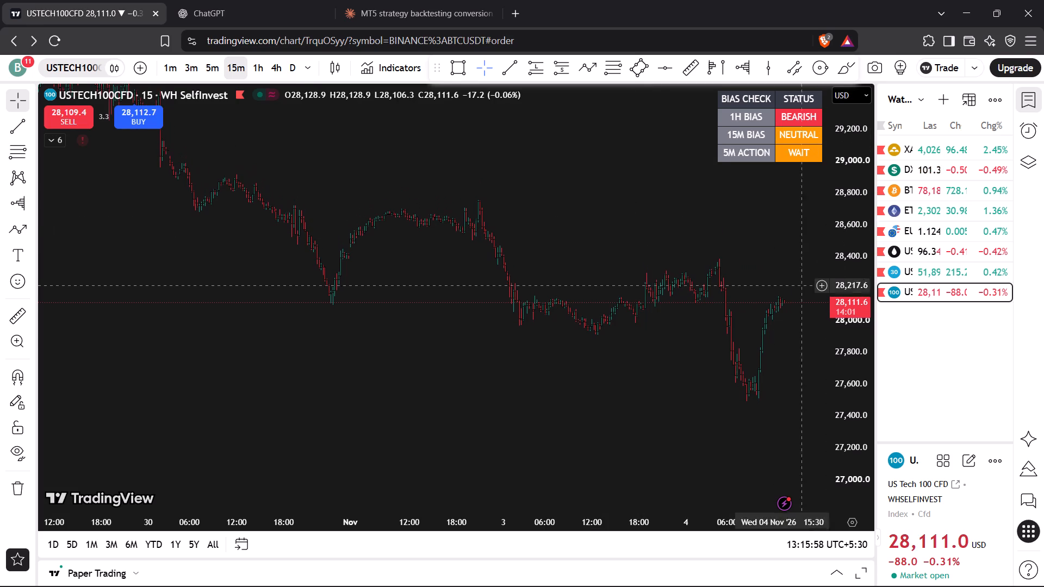
{"action": "scroll", "coordinate": [722, 284], "scroll_direction": "down", "scroll_amount": 1}
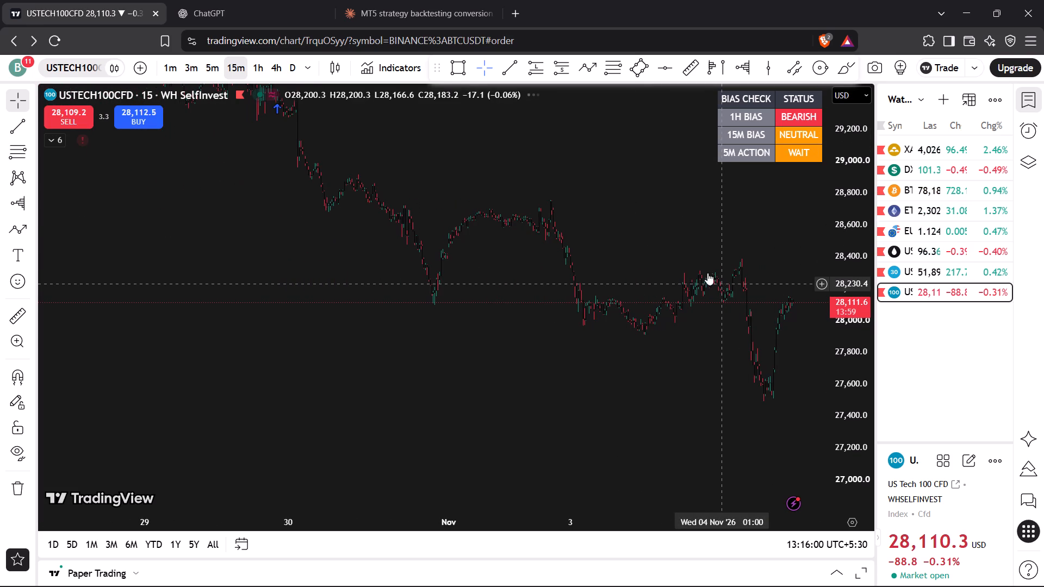
{"action": "left_click_drag", "start_coordinate": [672, 246], "coordinate": [667, 261]}
{"action": "scroll", "coordinate": [667, 261], "scroll_direction": "up", "scroll_amount": 1}
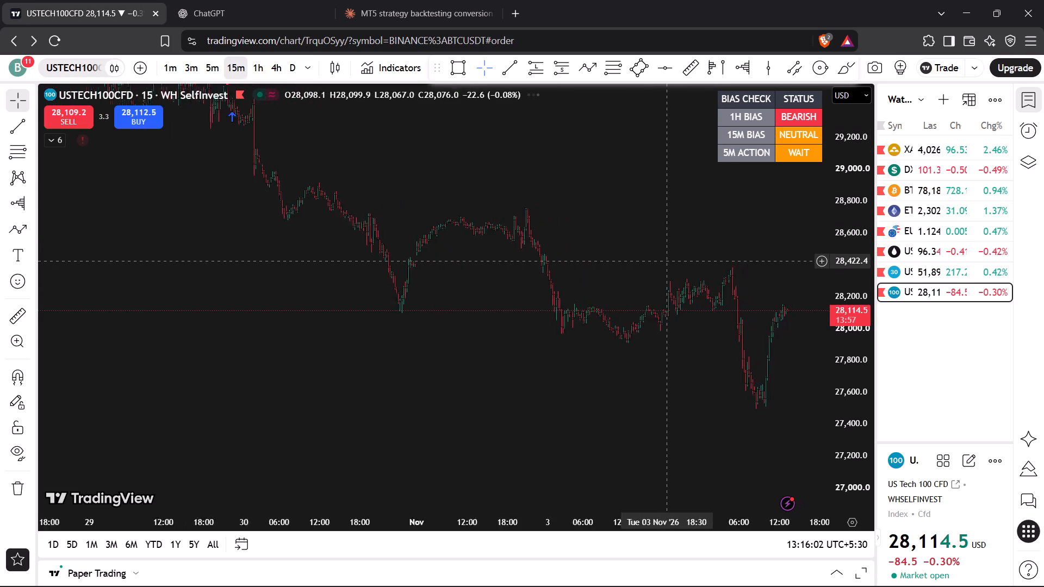
{"action": "scroll", "coordinate": [667, 261], "scroll_direction": "up", "scroll_amount": 1}
Draw a descending trendline over the swing highs from about 28,998 on 30 October to about 28,290 on 4 November.
{"action": "left_click", "coordinate": [510, 74]}
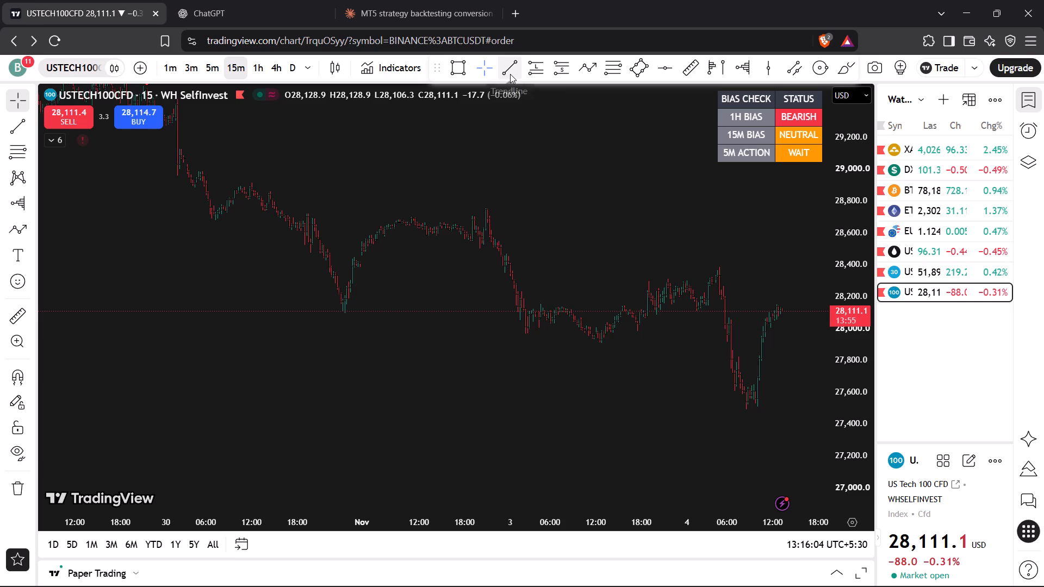
{"action": "left_click", "coordinate": [188, 170]}
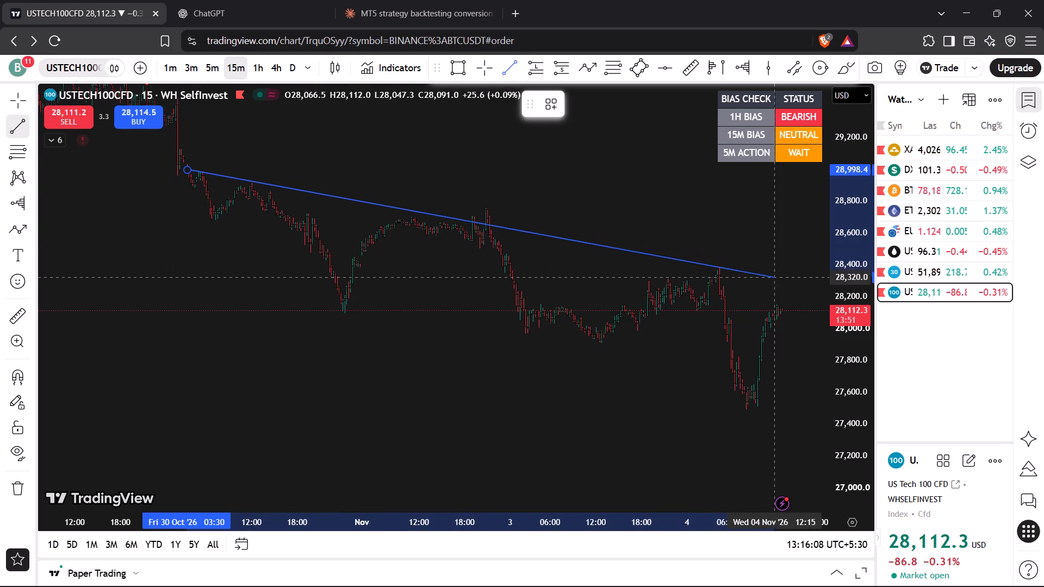
{"action": "left_click", "coordinate": [790, 282]}
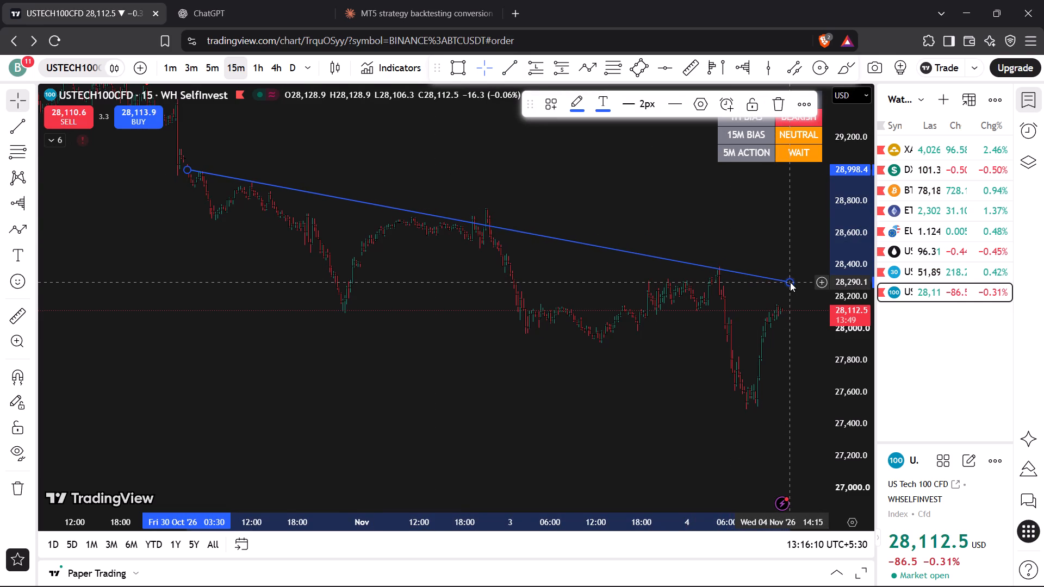
{"action": "left_click", "coordinate": [693, 234]}
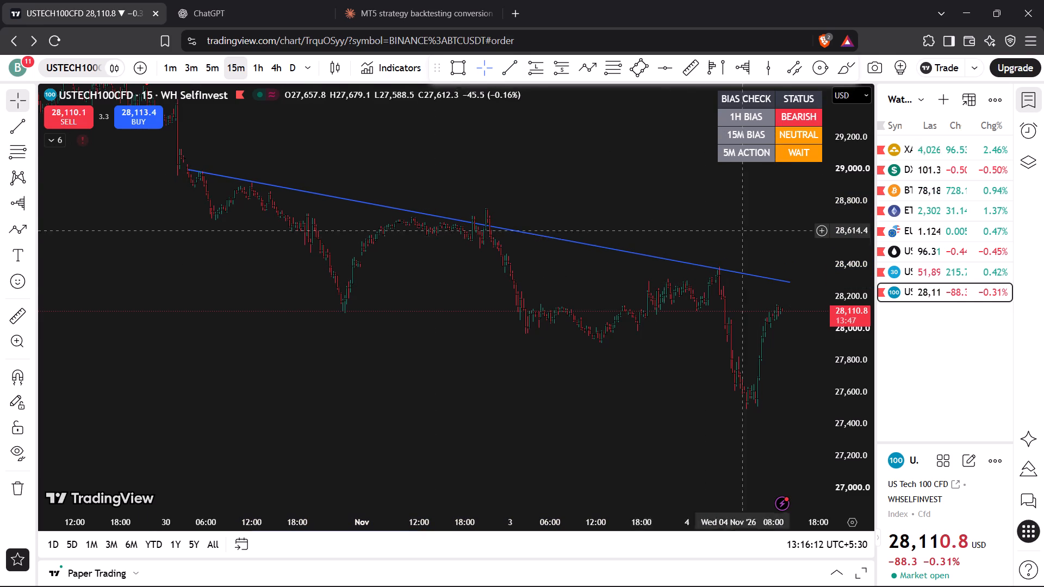
Extend the descending trendline's later end past the latest price to about 28,200 on 5 November, keeping it on the 4 November high.
{"action": "left_click_drag", "start_coordinate": [760, 224], "coordinate": [683, 214]}
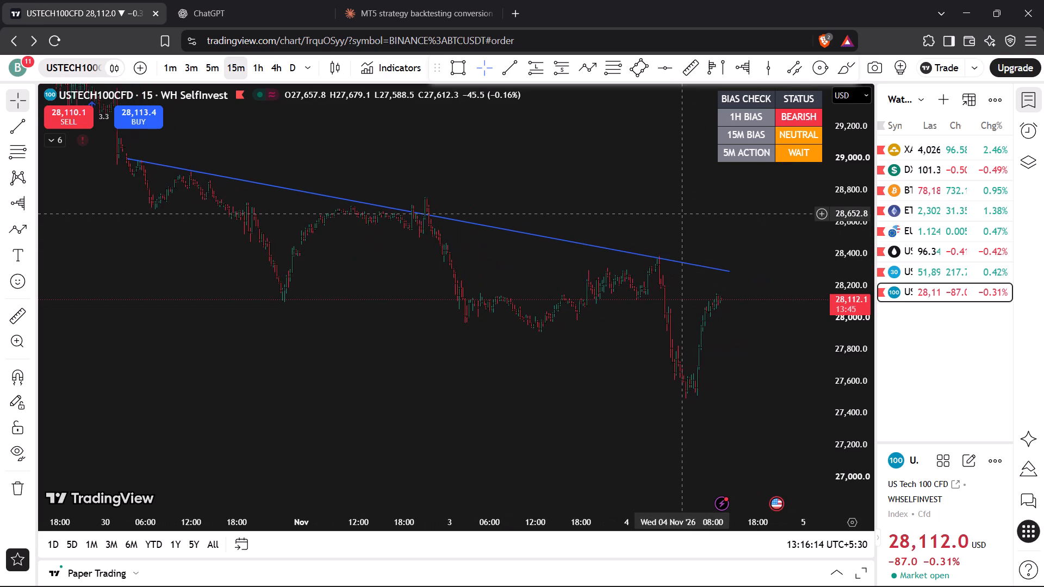
{"action": "left_click_drag", "start_coordinate": [730, 271], "coordinate": [790, 278]}
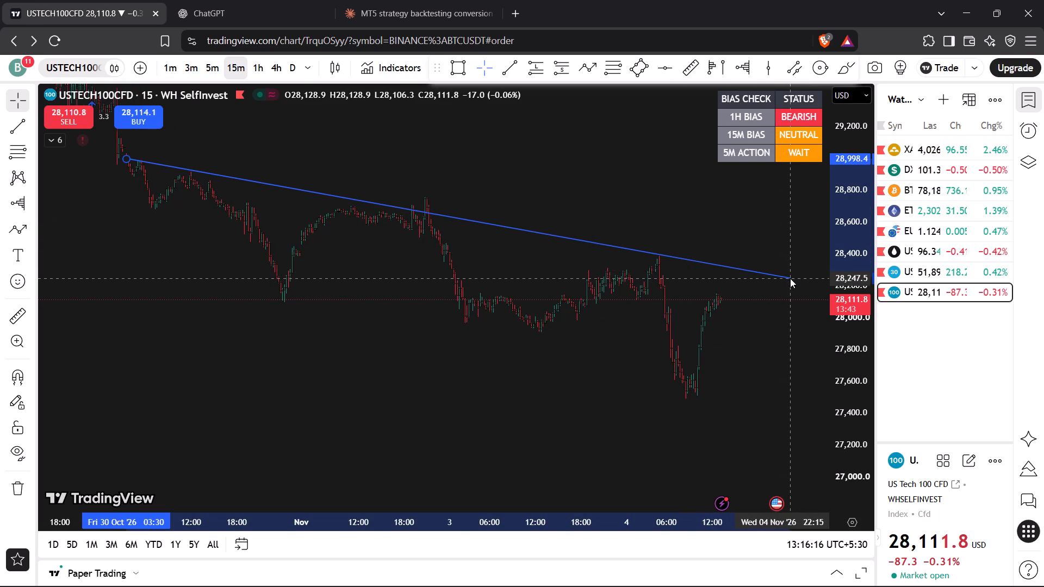
{"action": "left_click_drag", "start_coordinate": [790, 278], "coordinate": [806, 283]}
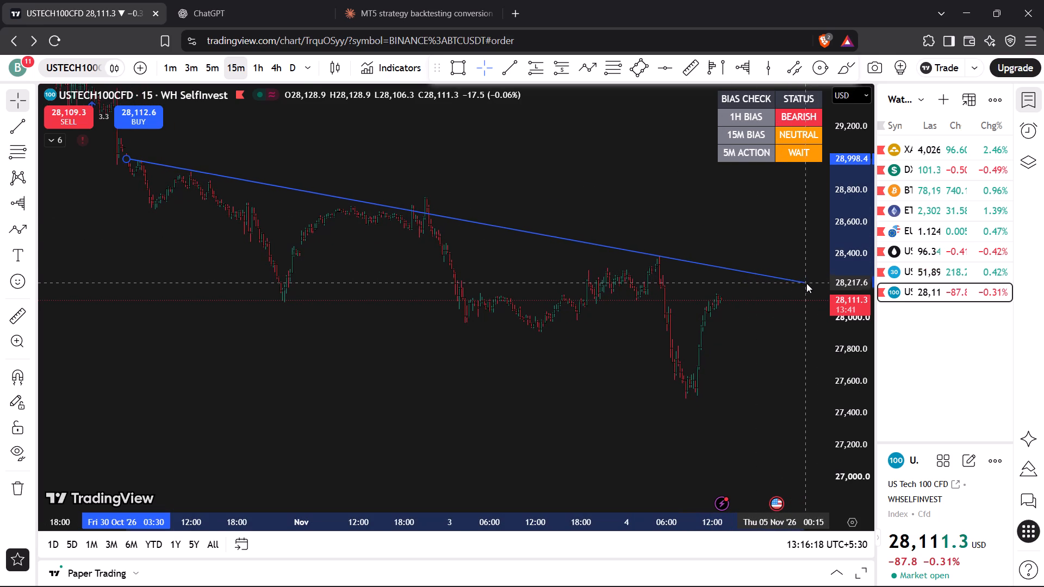
{"action": "left_click_drag", "start_coordinate": [806, 283], "coordinate": [817, 285]}
{"action": "left_click", "coordinate": [817, 285]}
{"action": "left_click", "coordinate": [784, 254]}
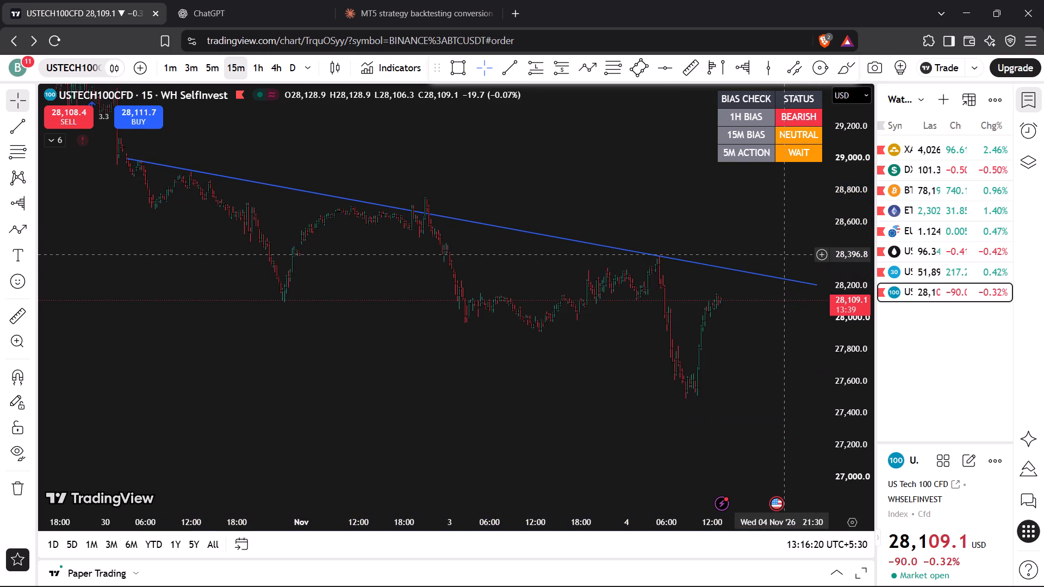
Draw a rectangle zone between about 27,996 and 27,948 along the 3 November lows, from late 2 November to 5 November.
{"action": "left_click_drag", "start_coordinate": [738, 223], "coordinate": [722, 228]}
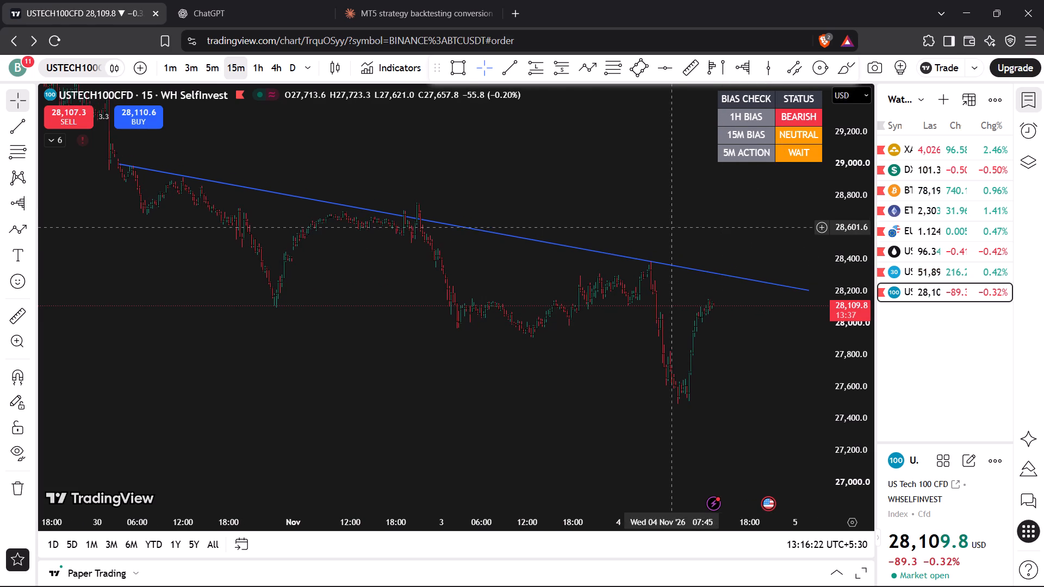
{"action": "left_click_drag", "start_coordinate": [726, 241], "coordinate": [656, 220]}
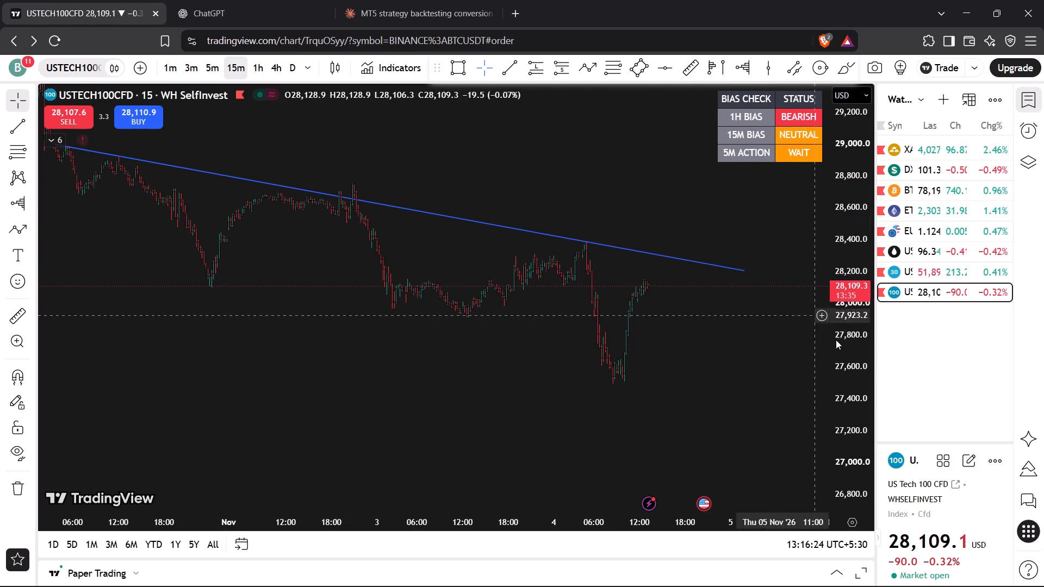
{"action": "left_click_drag", "start_coordinate": [848, 386], "coordinate": [847, 296]}
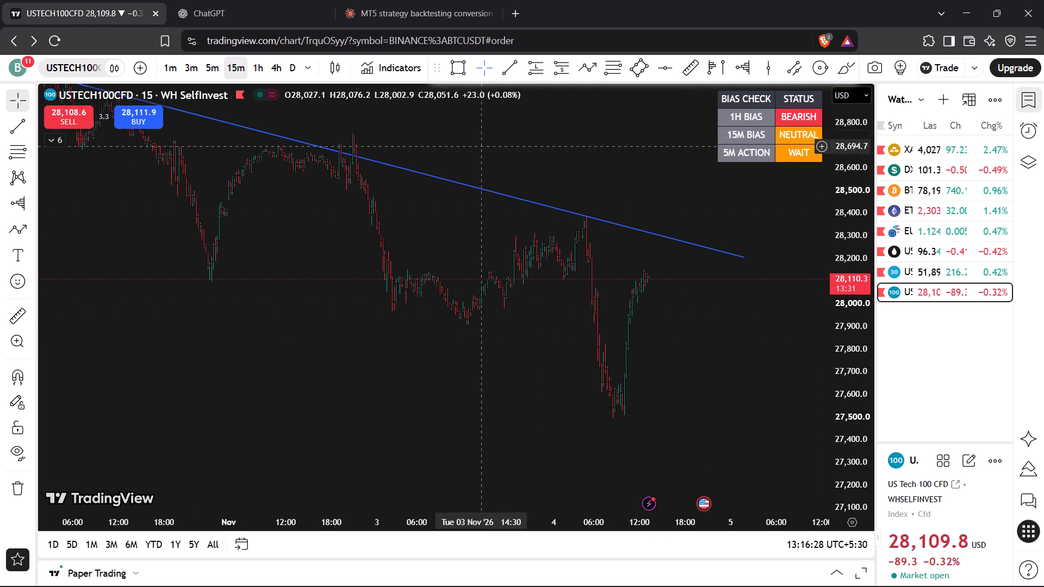
{"action": "left_click", "coordinate": [459, 67]}
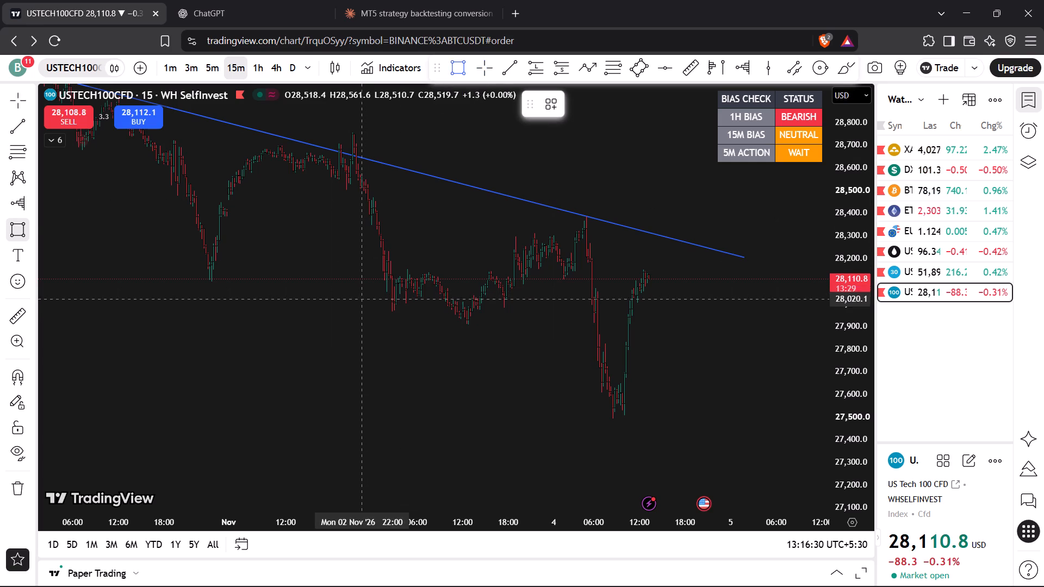
{"action": "left_click_drag", "start_coordinate": [356, 304], "coordinate": [736, 322]}
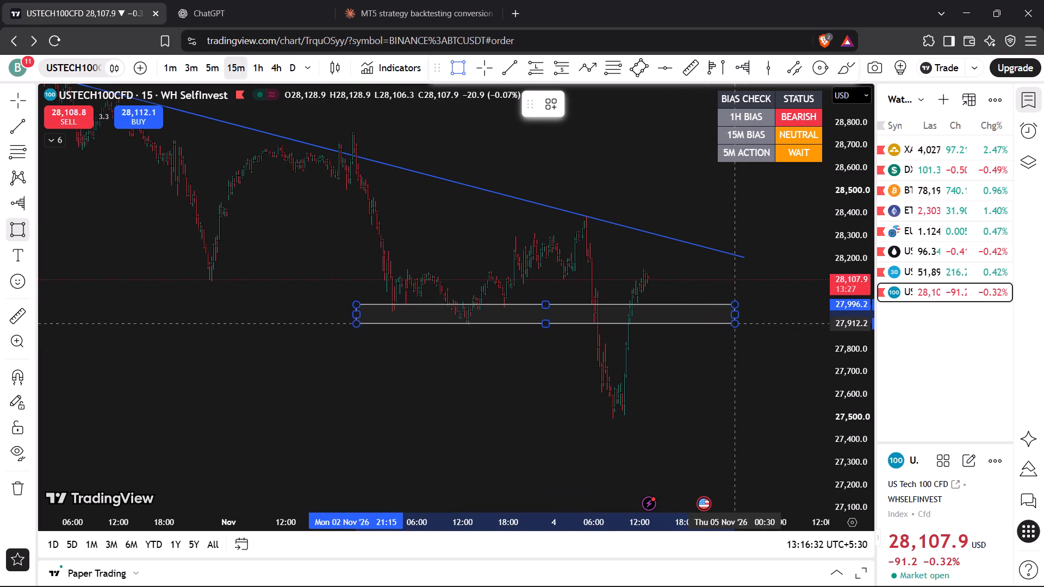
{"action": "left_click_drag", "start_coordinate": [736, 322], "coordinate": [793, 316]}
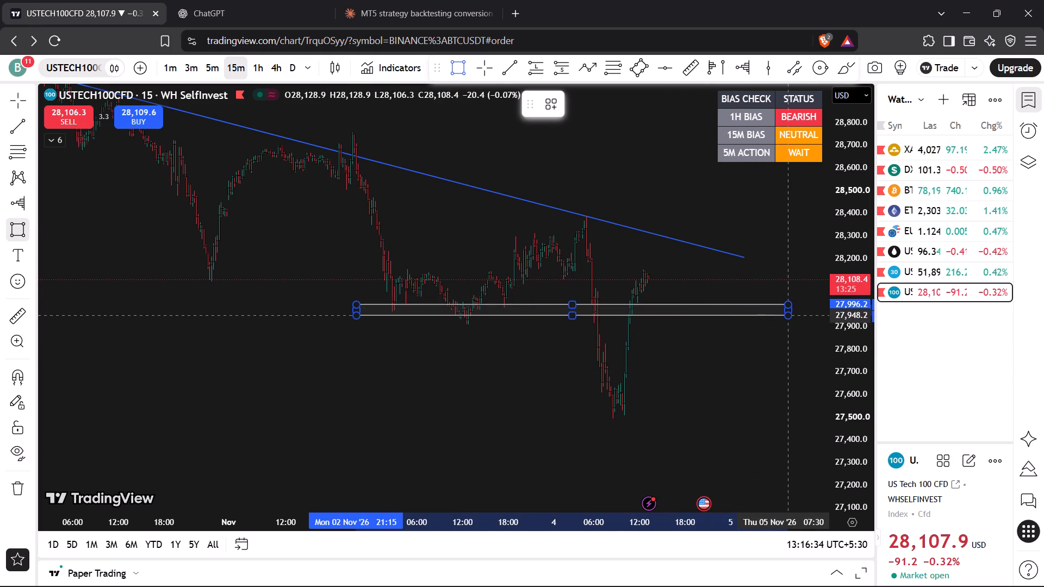
{"action": "left_click_drag", "start_coordinate": [793, 316], "coordinate": [816, 316]}
{"action": "left_click", "coordinate": [816, 316]}
{"action": "left_click", "coordinate": [792, 255]}
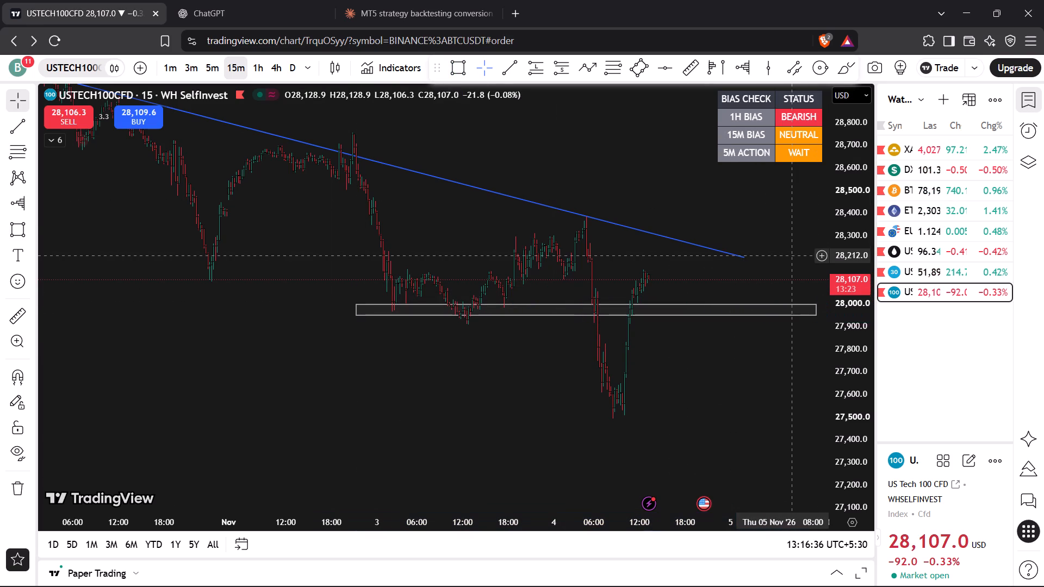
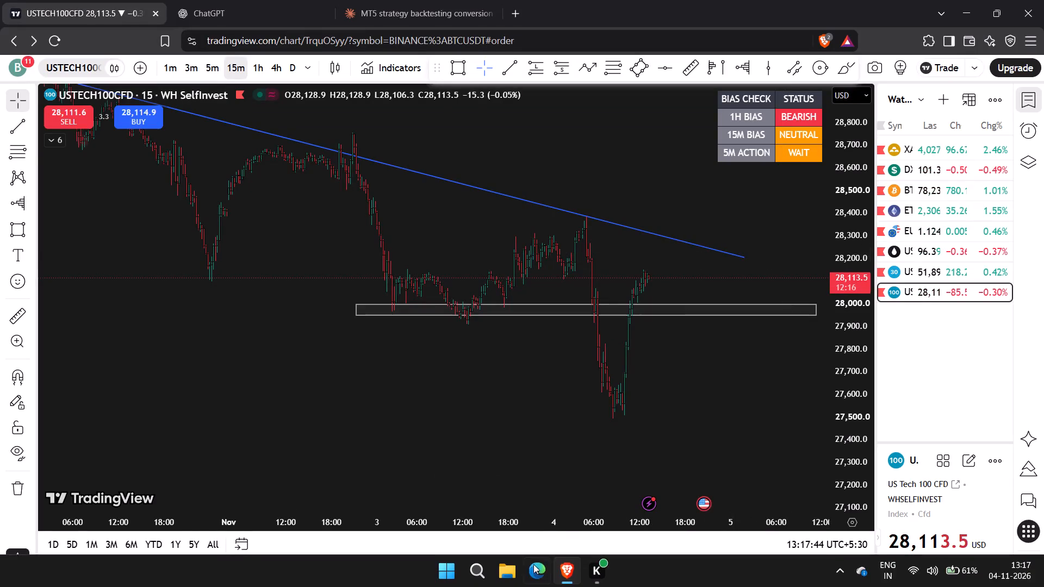
Switch to File Explorer and search the Home location for "cet result".
{"action": "left_click", "coordinate": [513, 571]}
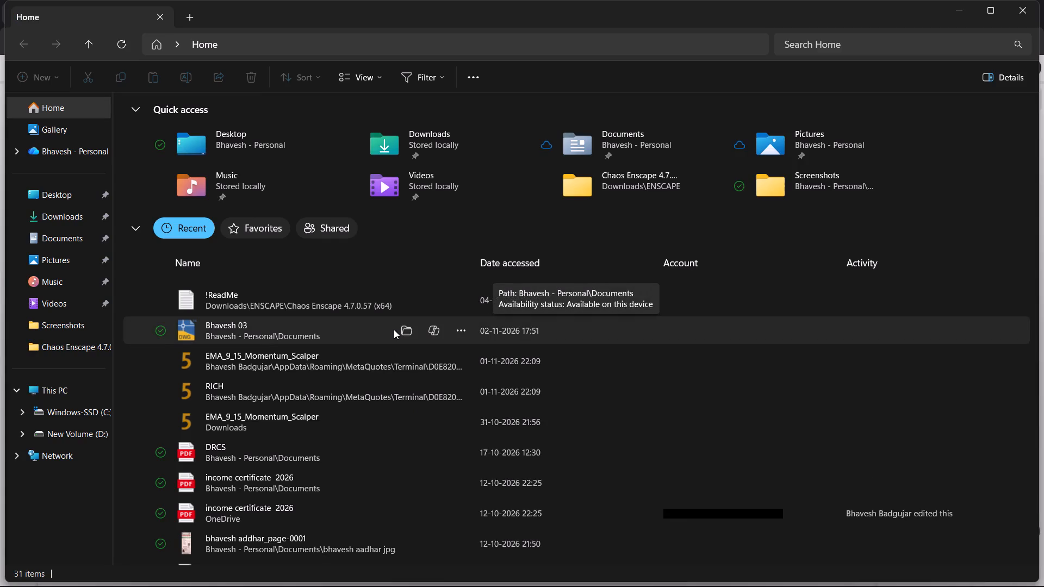
{"action": "left_click", "coordinate": [825, 47]}
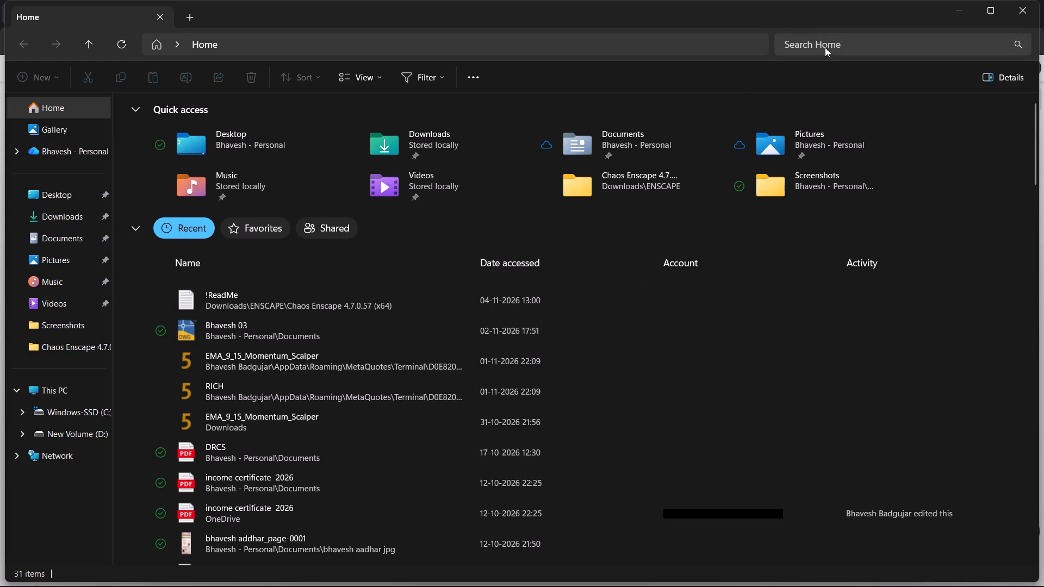
{"action": "type", "text": "cet"}
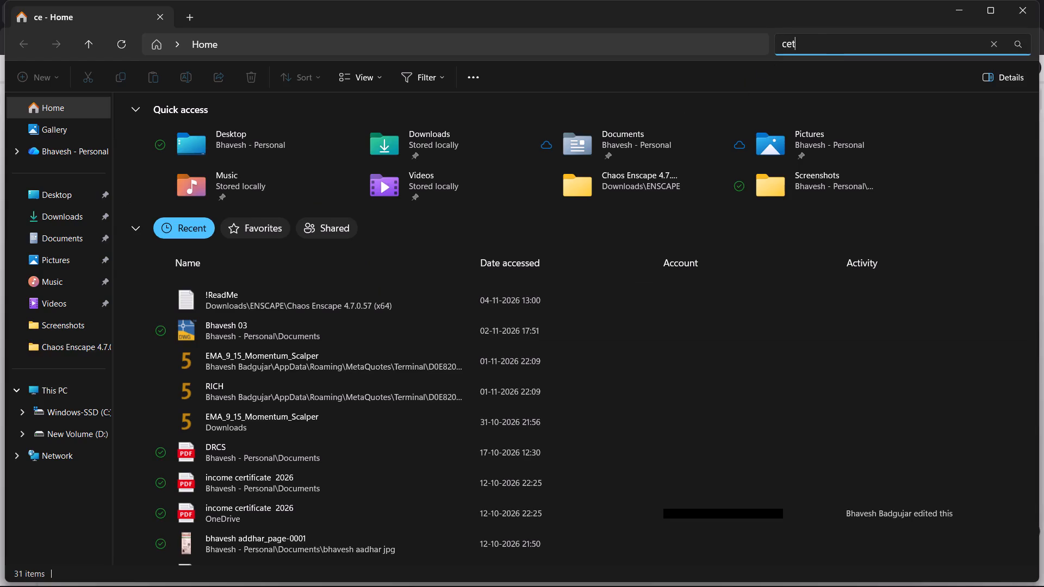
{"action": "key", "text": "space"}
{"action": "type", "text": "result"}
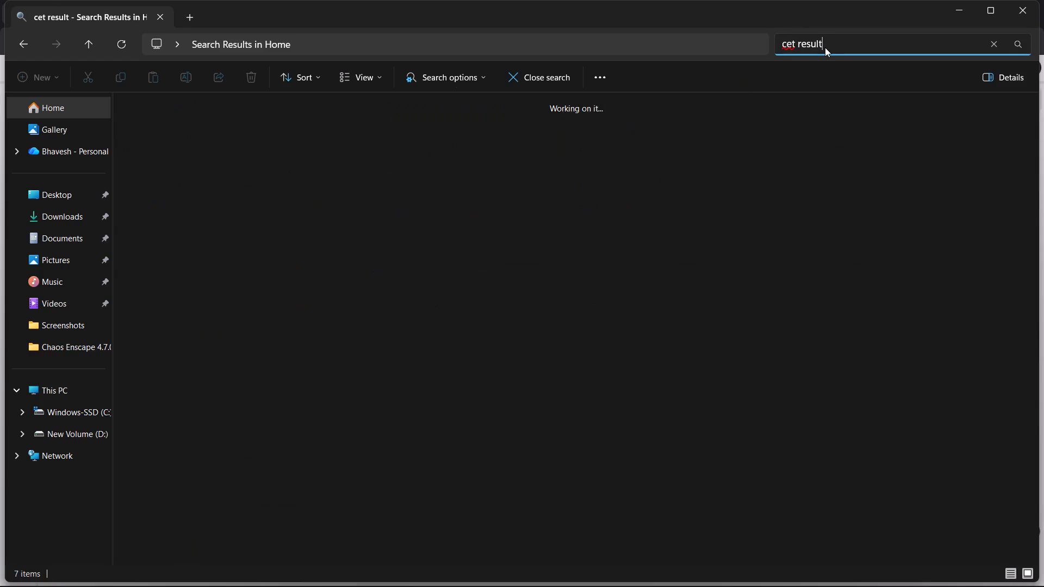
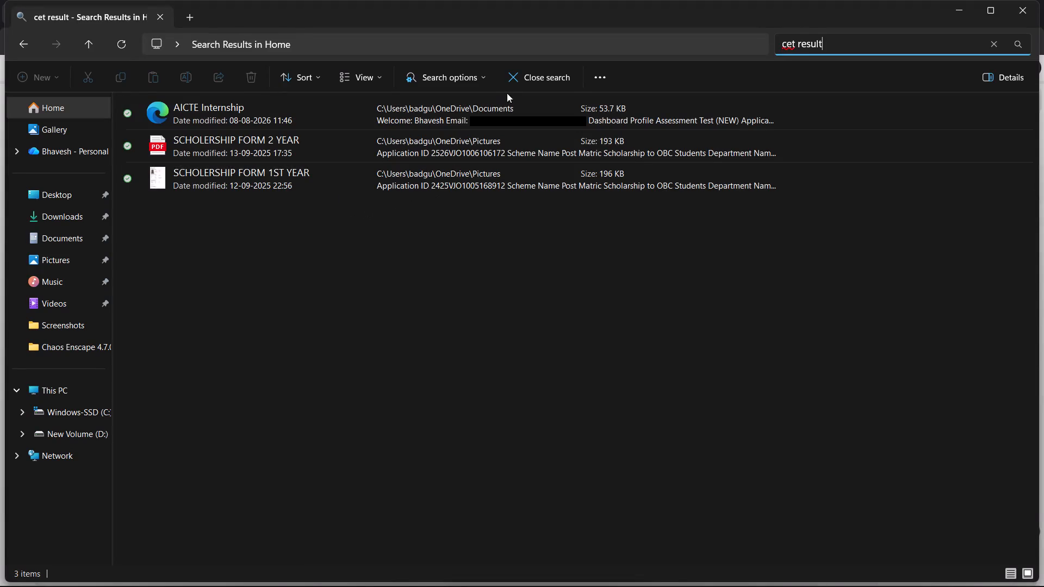
Close the file search results and switch back to the TradingView chart in Brave.
{"action": "left_click", "coordinate": [511, 78]}
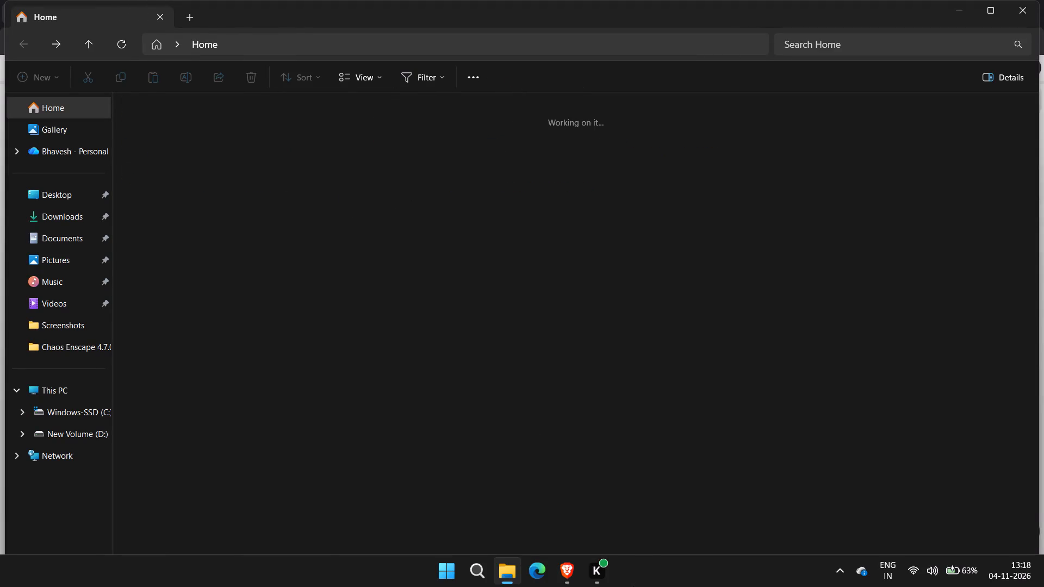
{"action": "left_click", "coordinate": [569, 576]}
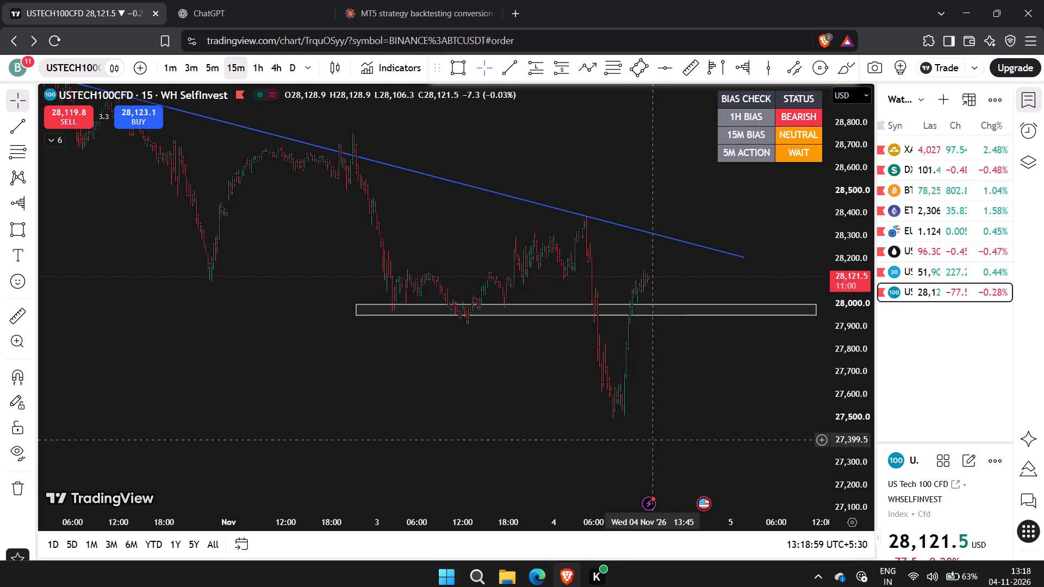
Draw a rising trendline on the USTECH100CFD 15-minute chart from about 27,900 on 3 Nov 12:45 to about 28,236 on 4 Nov 09:45.
{"action": "left_click_drag", "start_coordinate": [843, 387], "coordinate": [841, 315]}
{"action": "scroll", "coordinate": [772, 332], "scroll_direction": "up", "scroll_amount": 3}
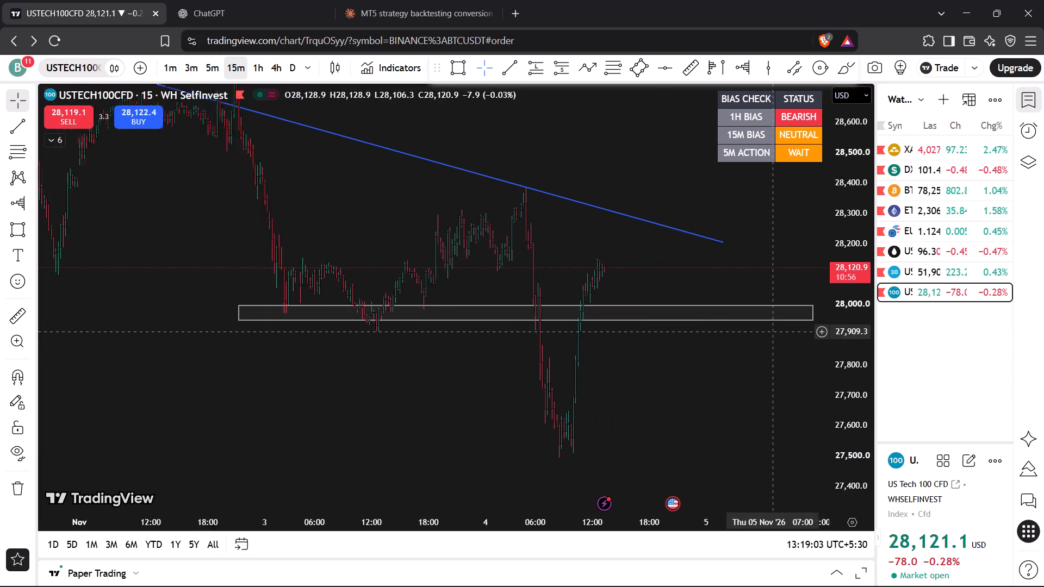
{"action": "scroll", "coordinate": [772, 332], "scroll_direction": "up", "scroll_amount": 2}
{"action": "left_click_drag", "start_coordinate": [645, 359], "coordinate": [696, 350]}
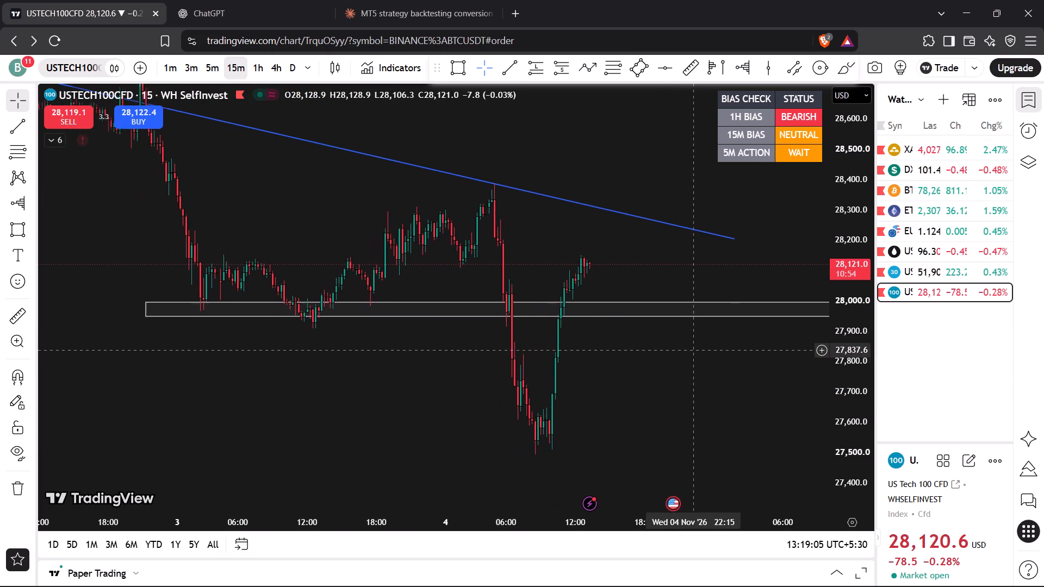
{"action": "left_click_drag", "start_coordinate": [696, 350], "coordinate": [700, 349]}
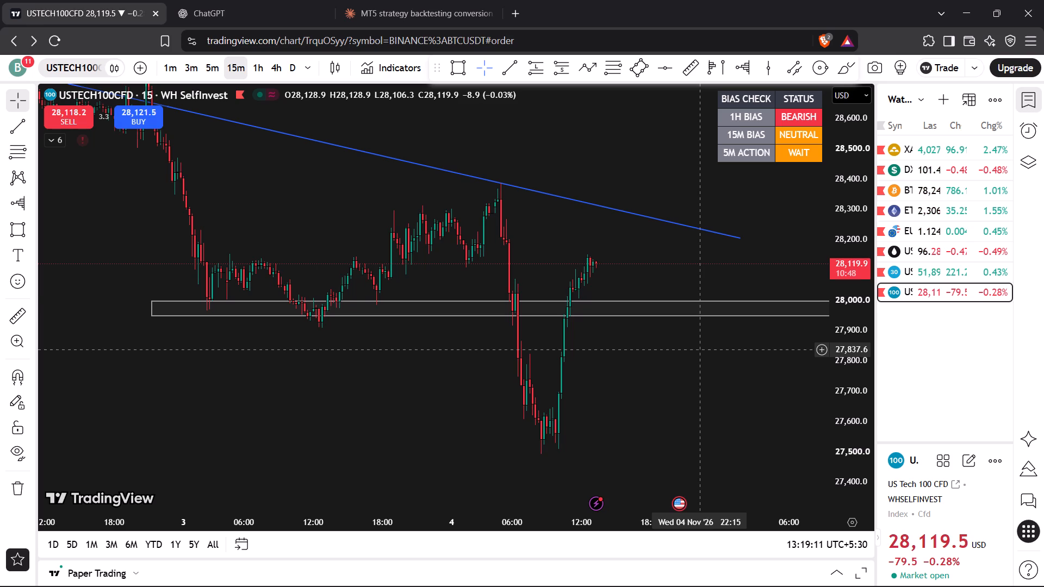
{"action": "left_click", "coordinate": [508, 75]}
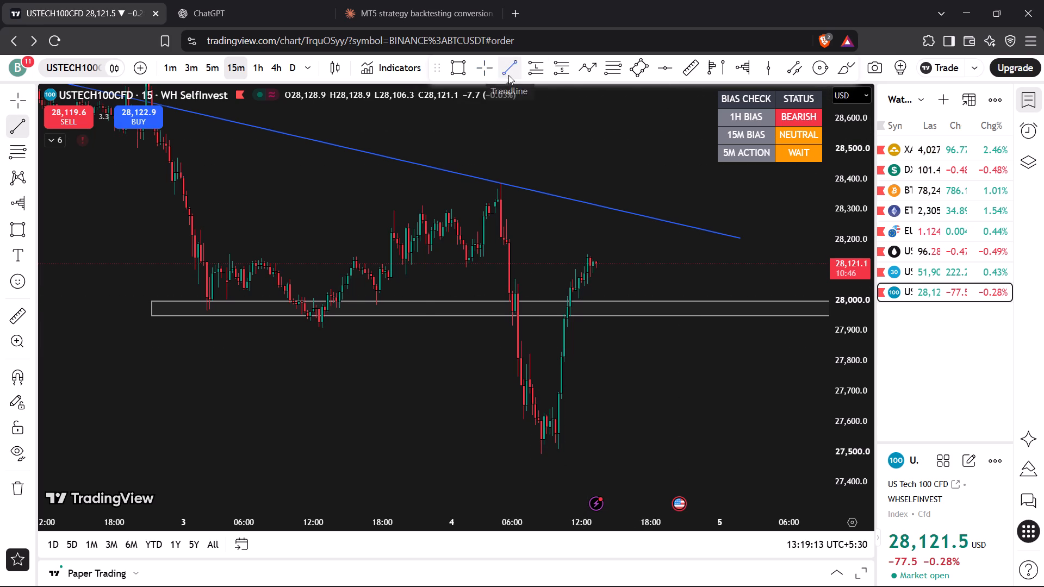
{"action": "left_click_drag", "start_coordinate": [321, 330], "coordinate": [375, 295]}
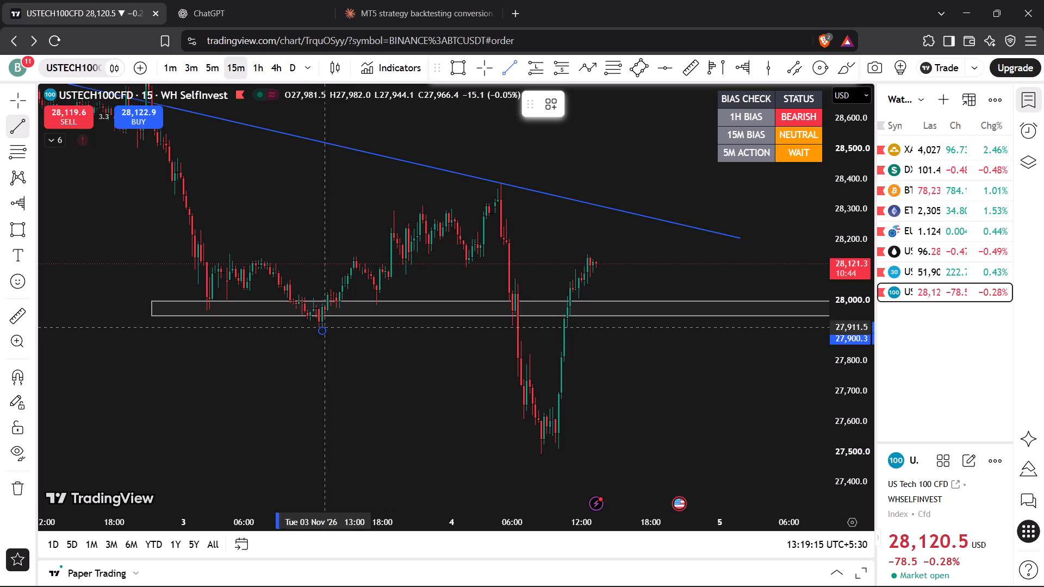
{"action": "left_click_drag", "start_coordinate": [375, 295], "coordinate": [555, 228]}
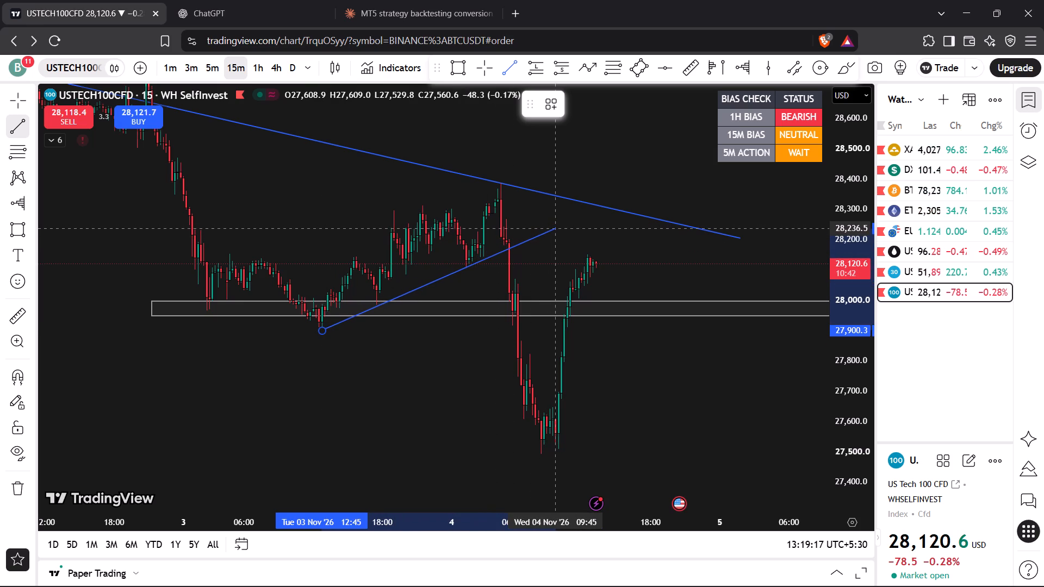
{"action": "left_click", "coordinate": [555, 228]}
{"action": "left_click", "coordinate": [542, 214]}
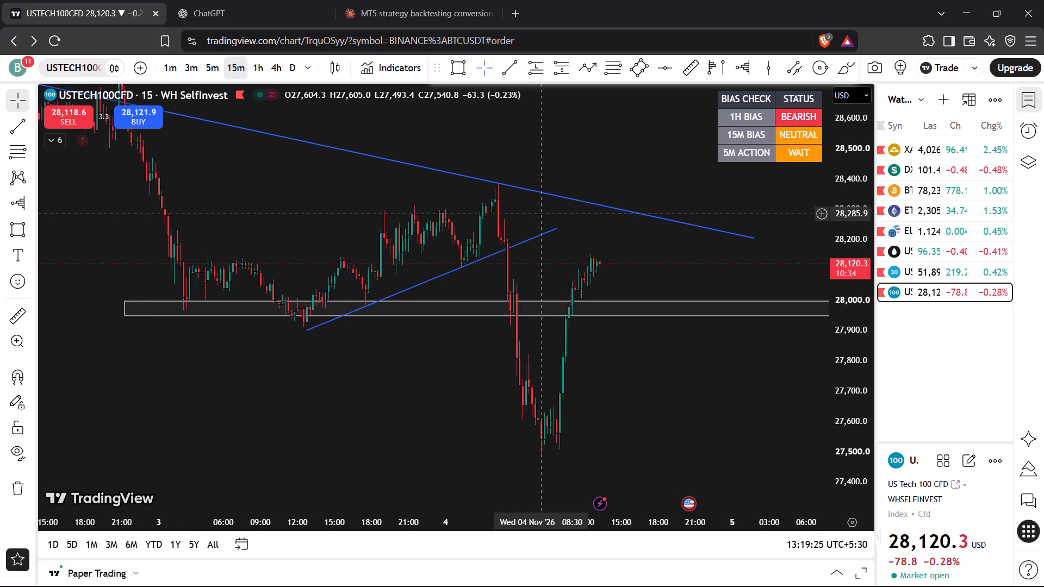
{"action": "scroll", "coordinate": [855, 340], "scroll_direction": "up", "scroll_amount": 1}
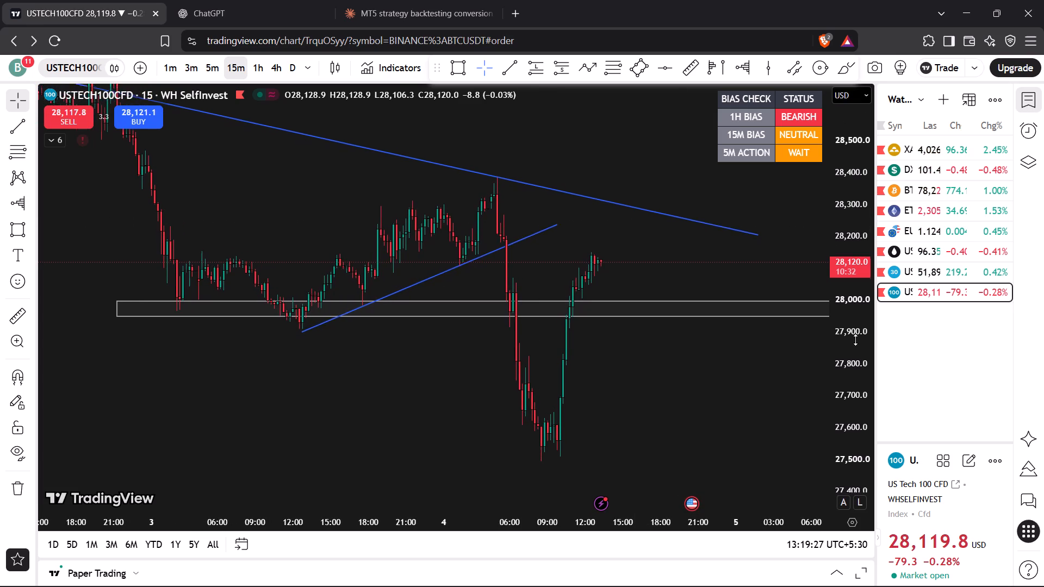
{"action": "scroll", "coordinate": [855, 340], "scroll_direction": "up", "scroll_amount": 1}
Open US30 from the watchlist and draw a rectangular price zone at about 51,882–51,906, from 3 Nov 10:45 to 4 Nov 22:15.
{"action": "left_click", "coordinate": [934, 276]}
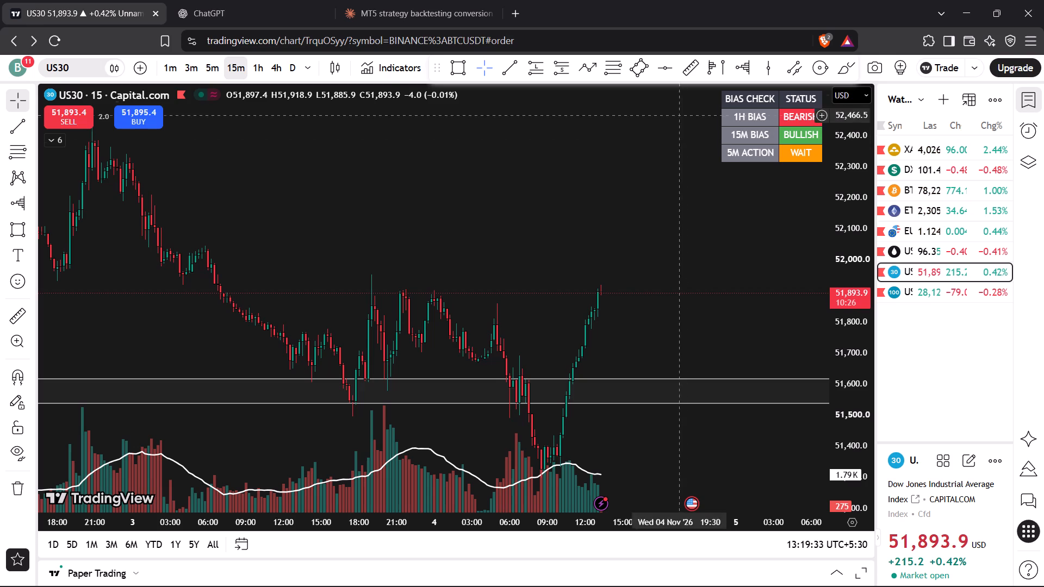
{"action": "left_click", "coordinate": [459, 66]}
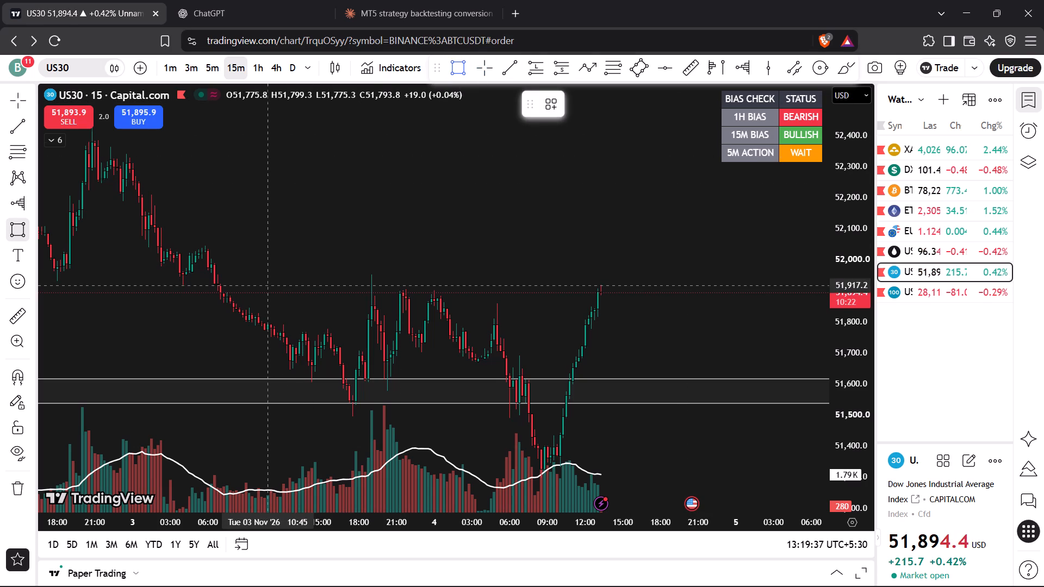
{"action": "left_click_drag", "start_coordinate": [268, 289], "coordinate": [544, 284]}
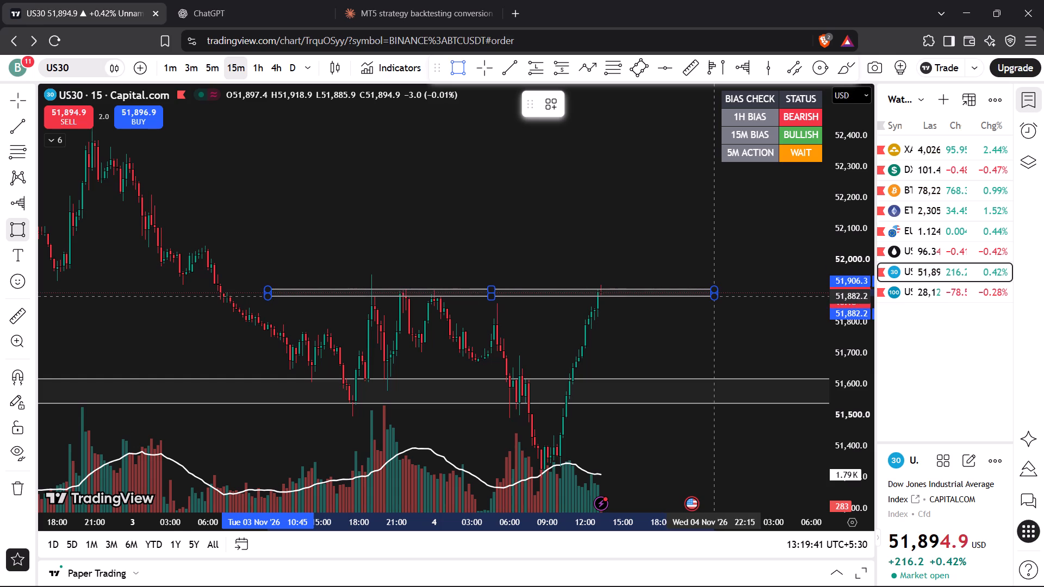
{"action": "left_click", "coordinate": [712, 297]}
{"action": "left_click", "coordinate": [682, 265]}
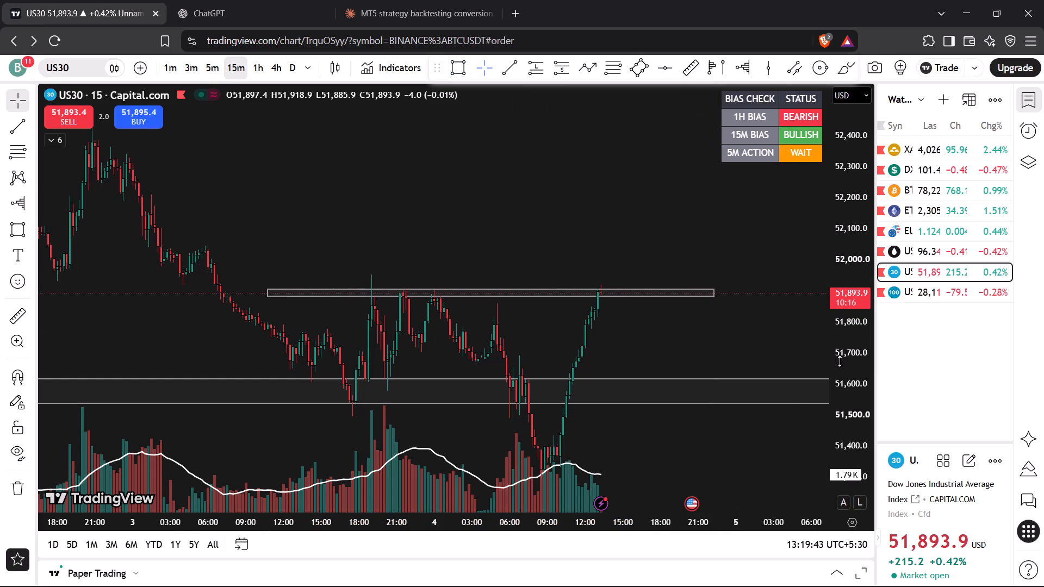
Examine US30 price structure around the marked zones on the 1-hour and 4-hour timeframes.
{"action": "left_click_drag", "start_coordinate": [840, 361], "coordinate": [830, 276]}
{"action": "left_click_drag", "start_coordinate": [735, 342], "coordinate": [743, 257]}
{"action": "left_click", "coordinate": [257, 62]}
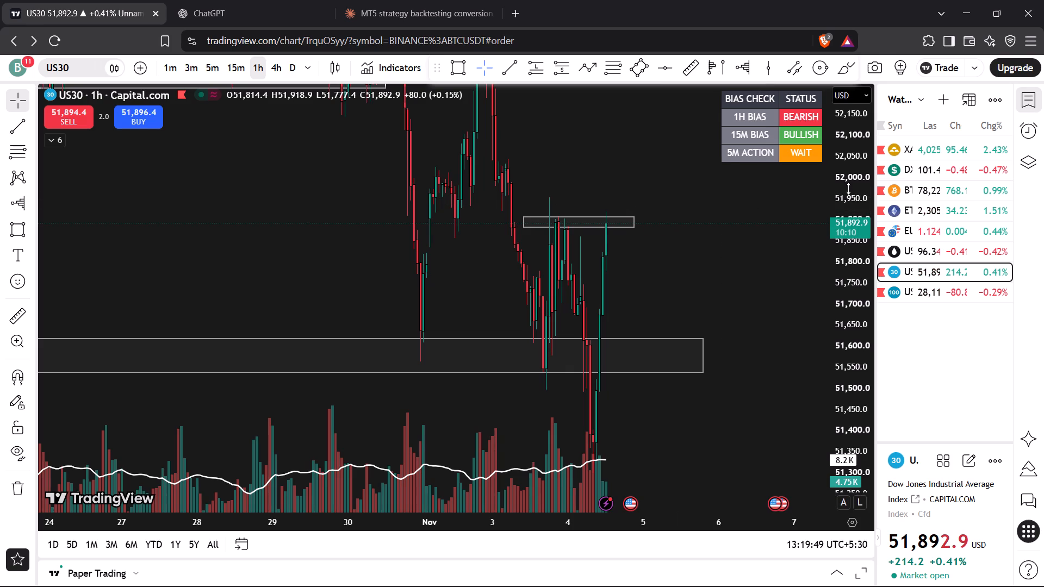
{"action": "left_click_drag", "start_coordinate": [848, 189], "coordinate": [846, 354]}
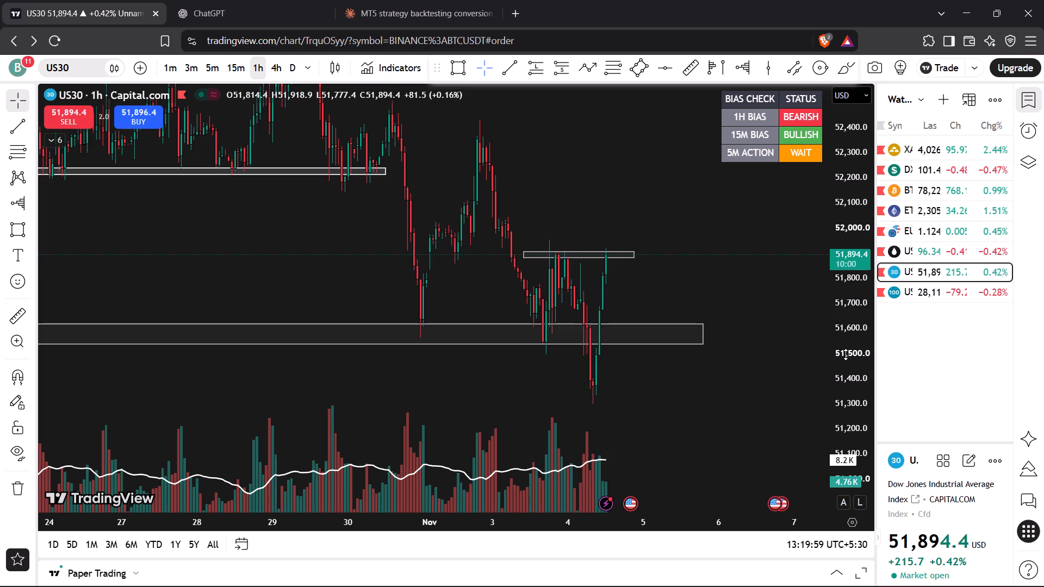
{"action": "left_click", "coordinate": [276, 64]}
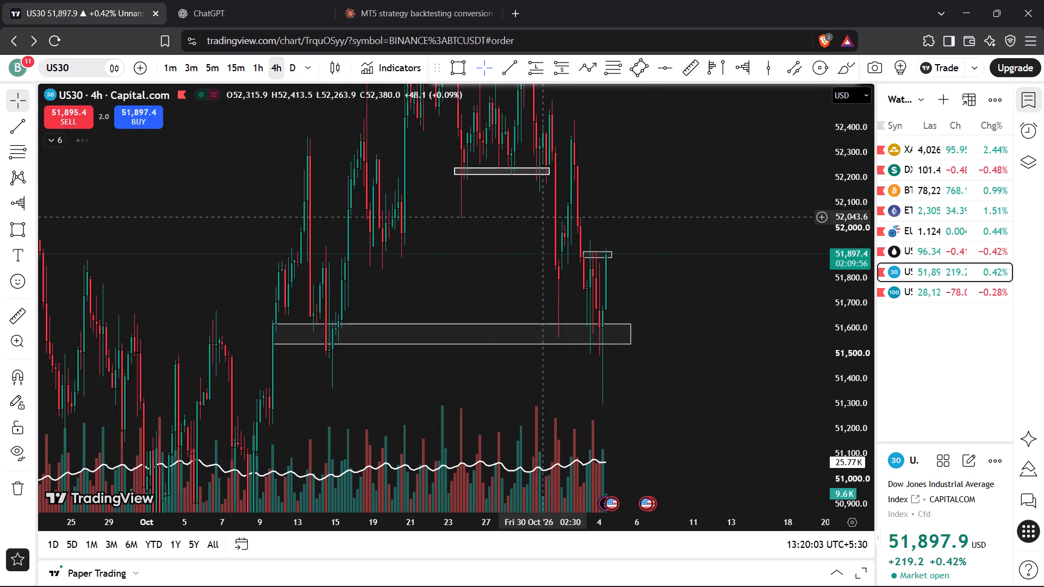
{"action": "left_click_drag", "start_coordinate": [842, 218], "coordinate": [828, 345]}
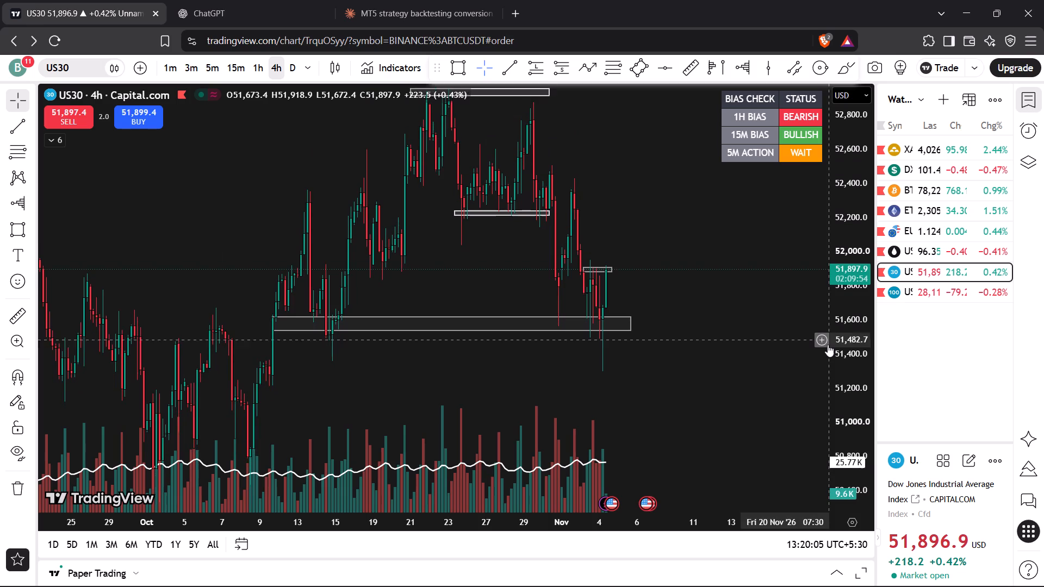
{"action": "left_click_drag", "start_coordinate": [828, 345], "coordinate": [828, 346]}
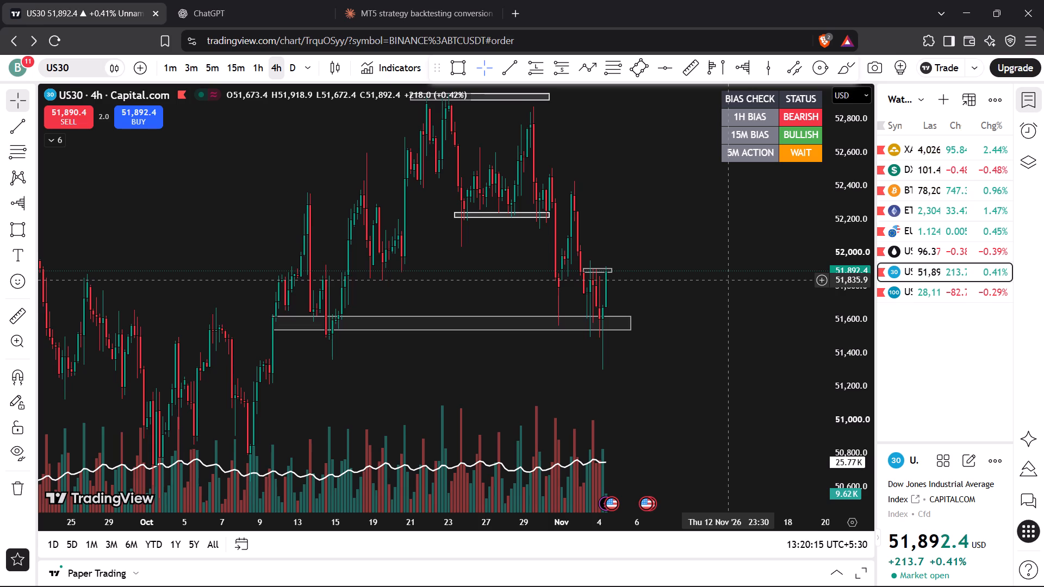
{"action": "left_click_drag", "start_coordinate": [688, 341], "coordinate": [729, 254]}
{"action": "left_click_drag", "start_coordinate": [829, 188], "coordinate": [804, 352]}
{"action": "scroll", "coordinate": [681, 319], "scroll_direction": "down", "scroll_amount": 1}
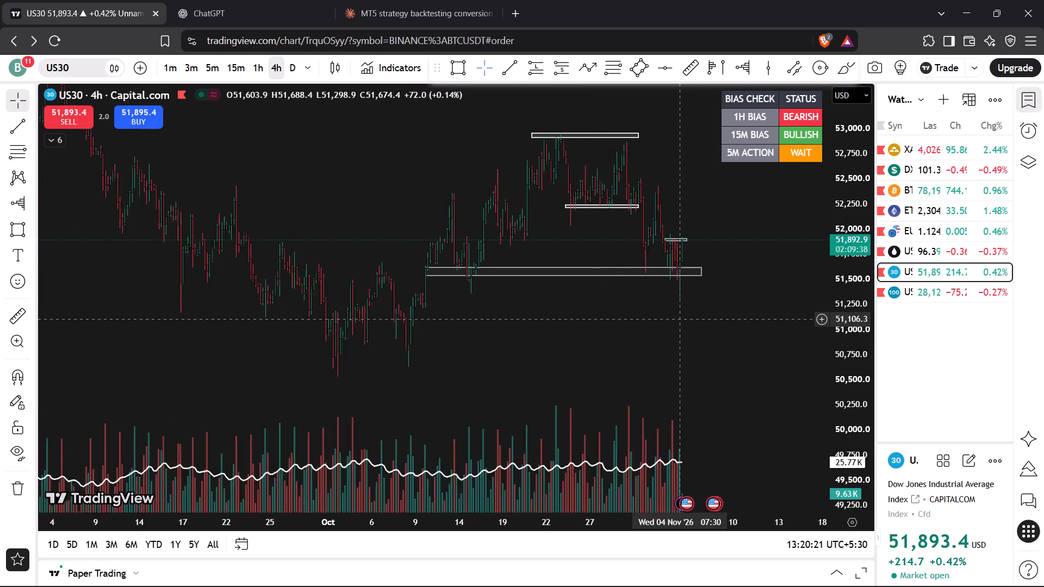
{"action": "scroll", "coordinate": [681, 319], "scroll_direction": "down", "scroll_amount": 1}
{"action": "scroll", "coordinate": [681, 319], "scroll_direction": "up", "scroll_amount": 2}
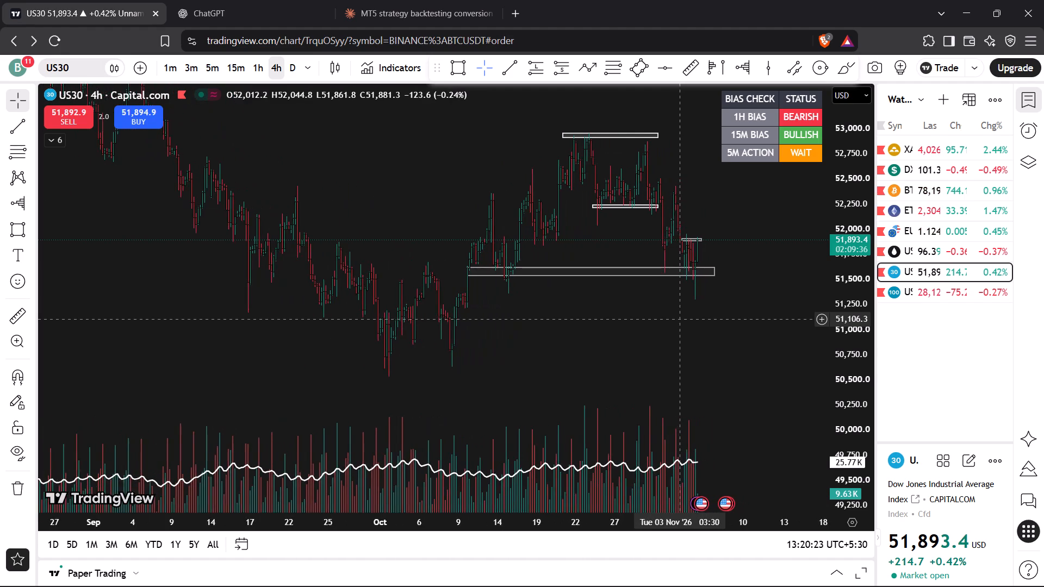
{"action": "scroll", "coordinate": [681, 319], "scroll_direction": "up", "scroll_amount": 1}
{"action": "left_click_drag", "start_coordinate": [651, 317], "coordinate": [630, 307]}
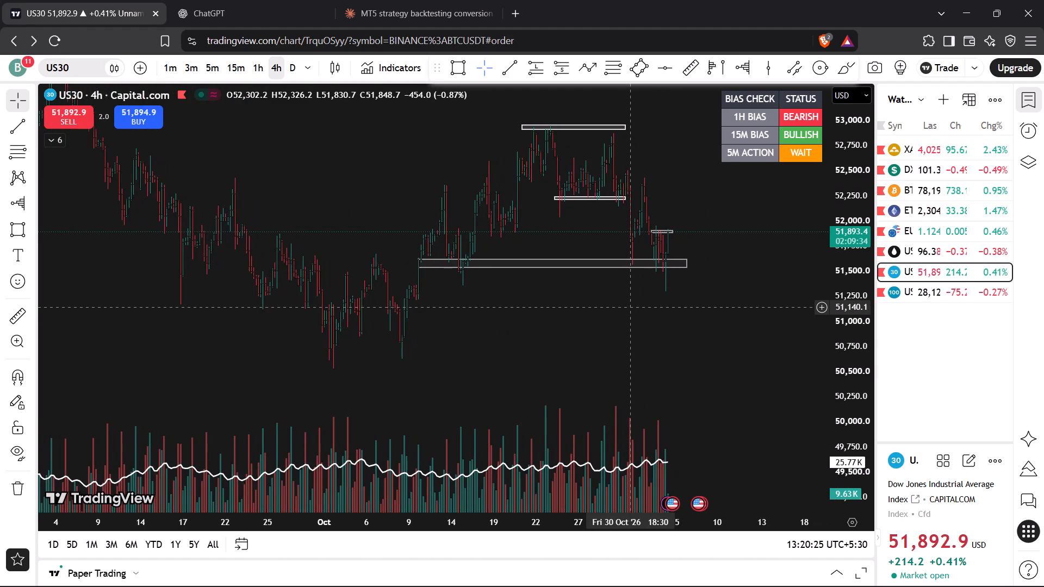
{"action": "scroll", "coordinate": [630, 307], "scroll_direction": "up", "scroll_amount": 2}
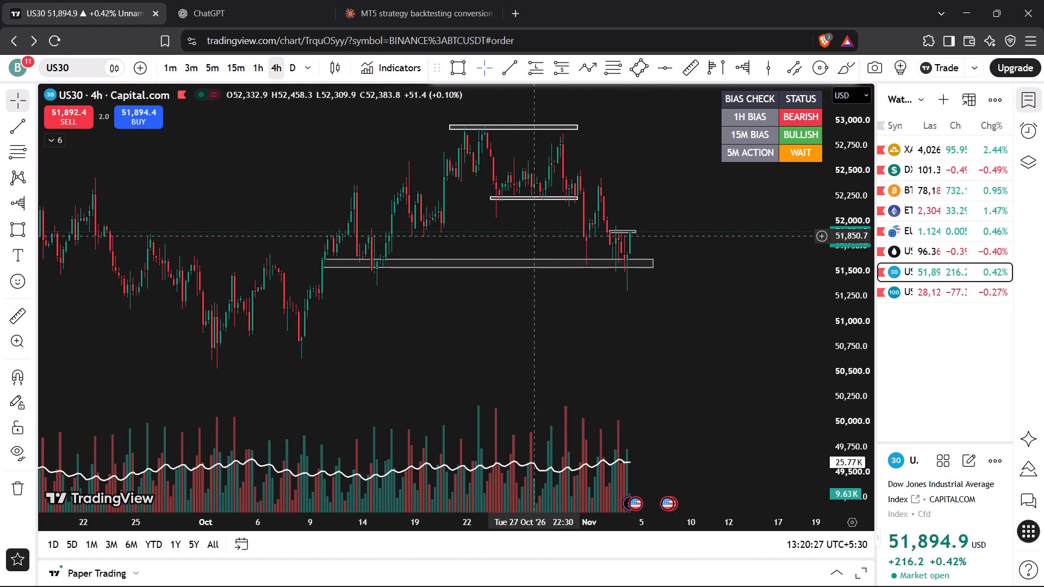
{"action": "left_click_drag", "start_coordinate": [535, 236], "coordinate": [569, 336]}
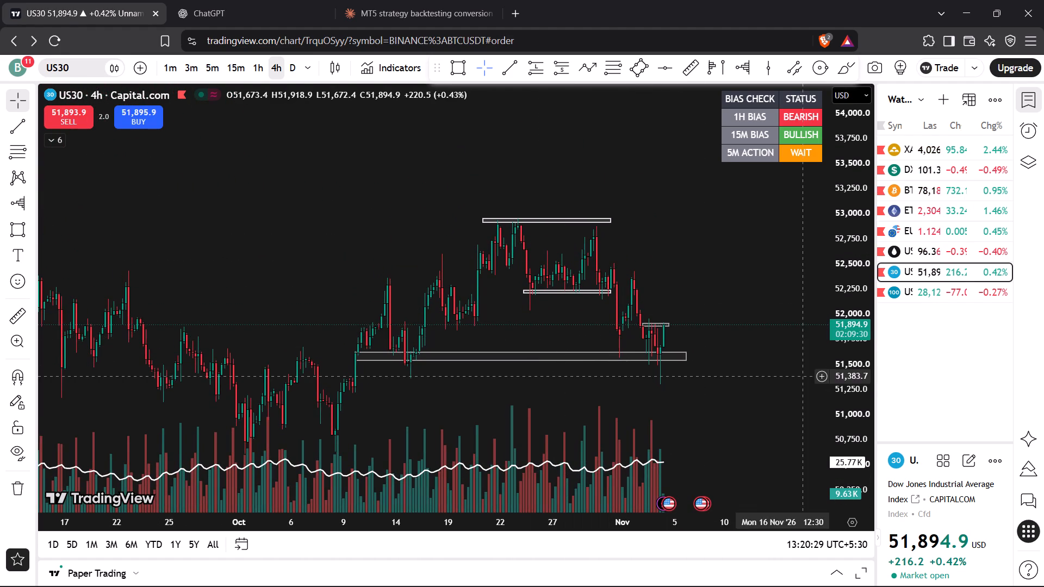
{"action": "left_click_drag", "start_coordinate": [845, 401], "coordinate": [837, 332]}
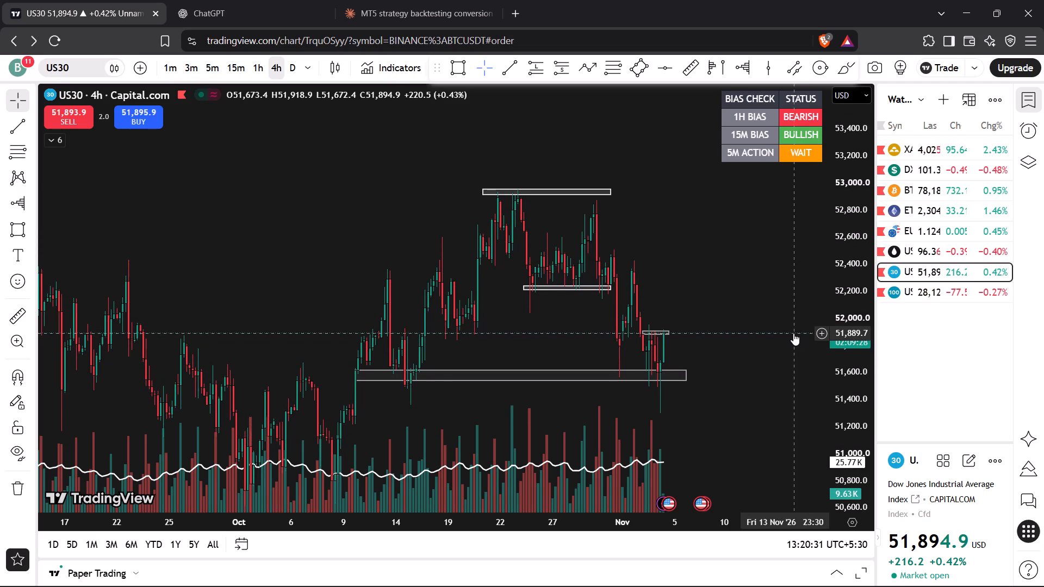
{"action": "scroll", "coordinate": [793, 333], "scroll_direction": "up", "scroll_amount": 4}
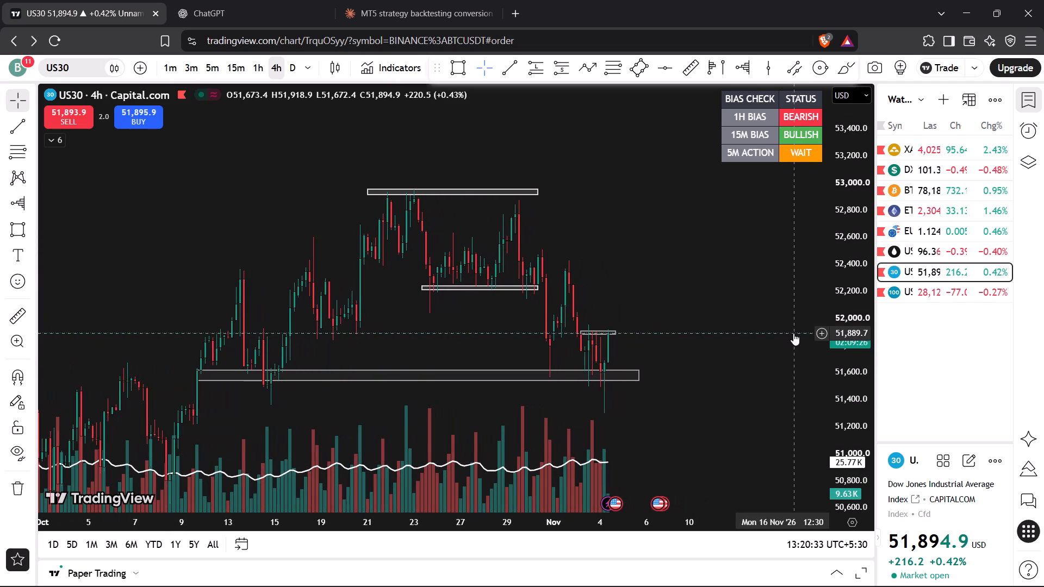
Add a horizontal line at about 52,382 on the US30 4-hour chart, near the recent swing high.
{"action": "left_click", "coordinate": [667, 77]}
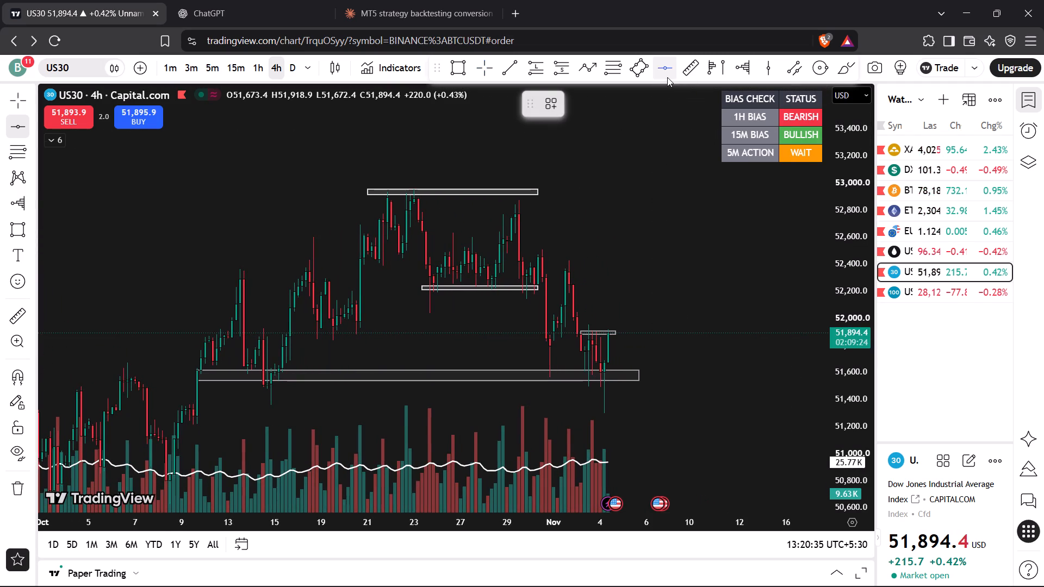
{"action": "left_click", "coordinate": [672, 267]}
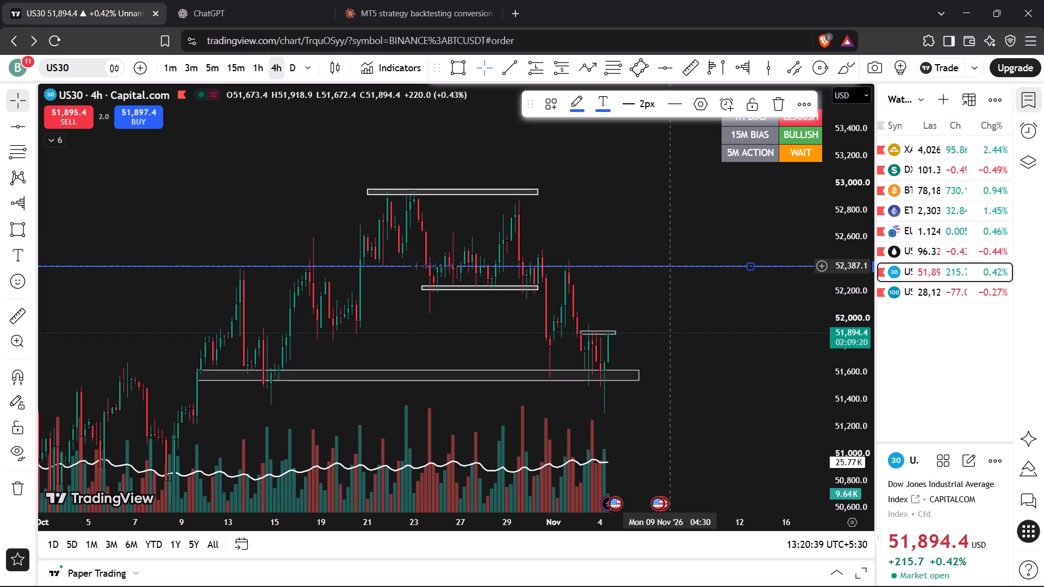
{"action": "left_click", "coordinate": [664, 234]}
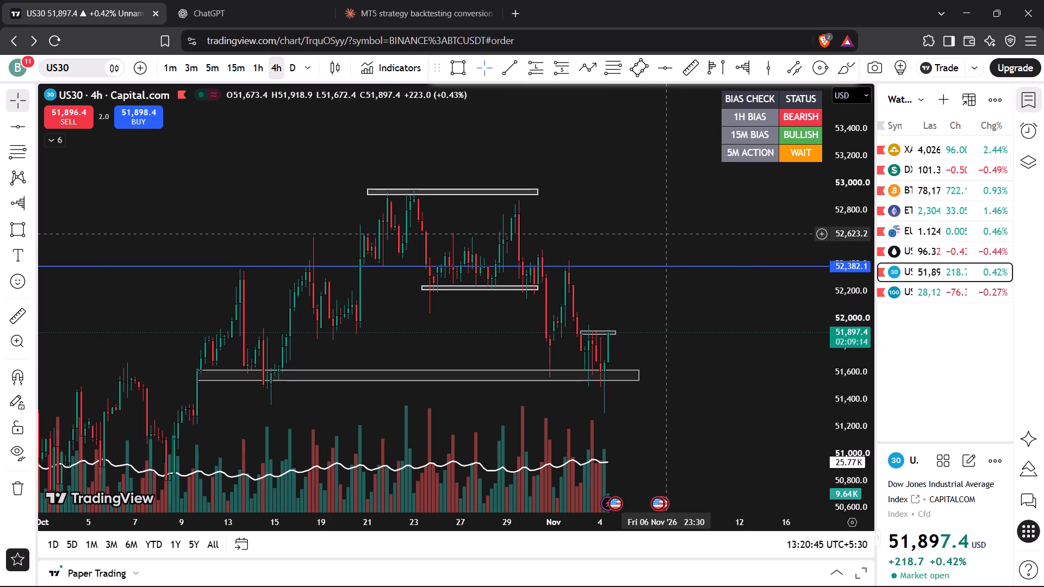
Examine US30 on the 1-hour timeframe, comparing recent price action with the horizontal line and marked zones.
{"action": "left_click_drag", "start_coordinate": [695, 339], "coordinate": [689, 303]}
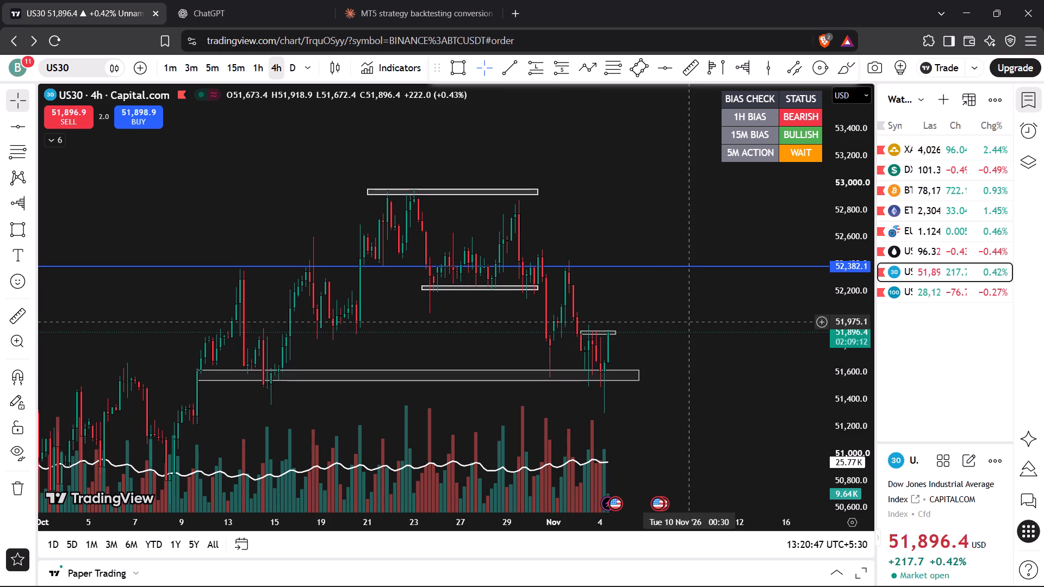
{"action": "left_click_drag", "start_coordinate": [689, 303], "coordinate": [689, 277]}
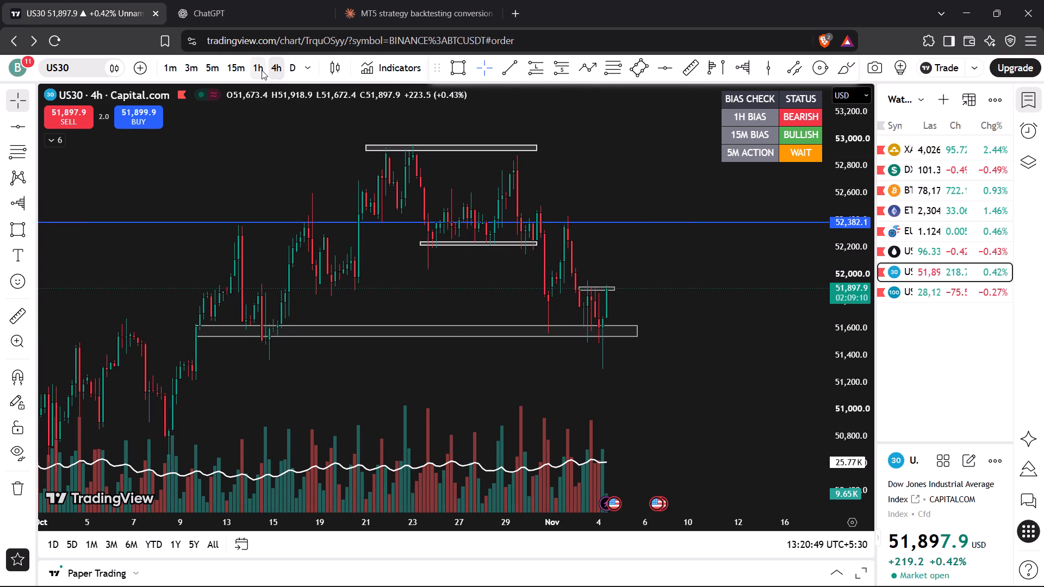
{"action": "left_click", "coordinate": [262, 70]}
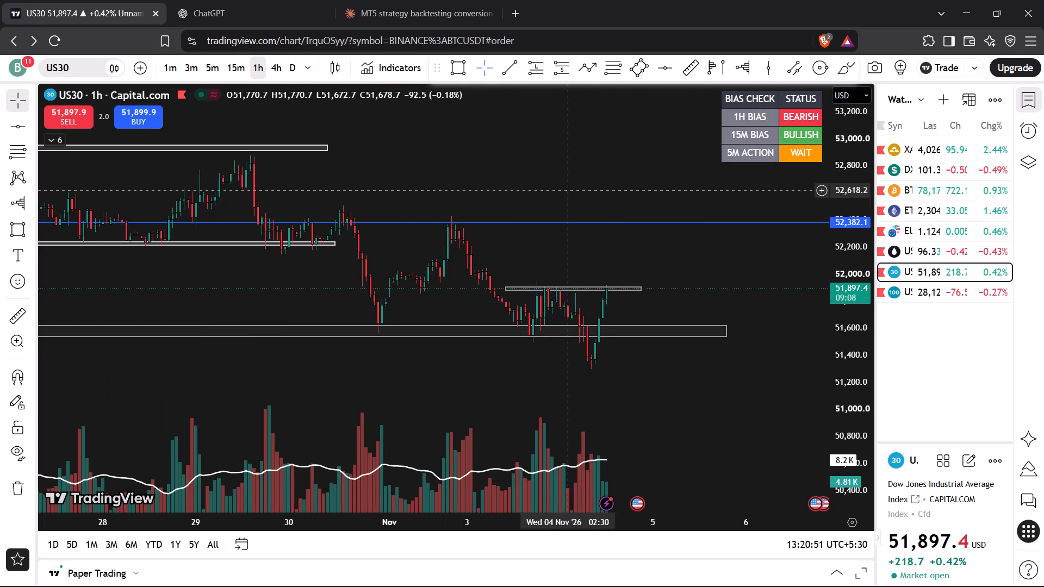
{"action": "left_click_drag", "start_coordinate": [568, 191], "coordinate": [610, 215]}
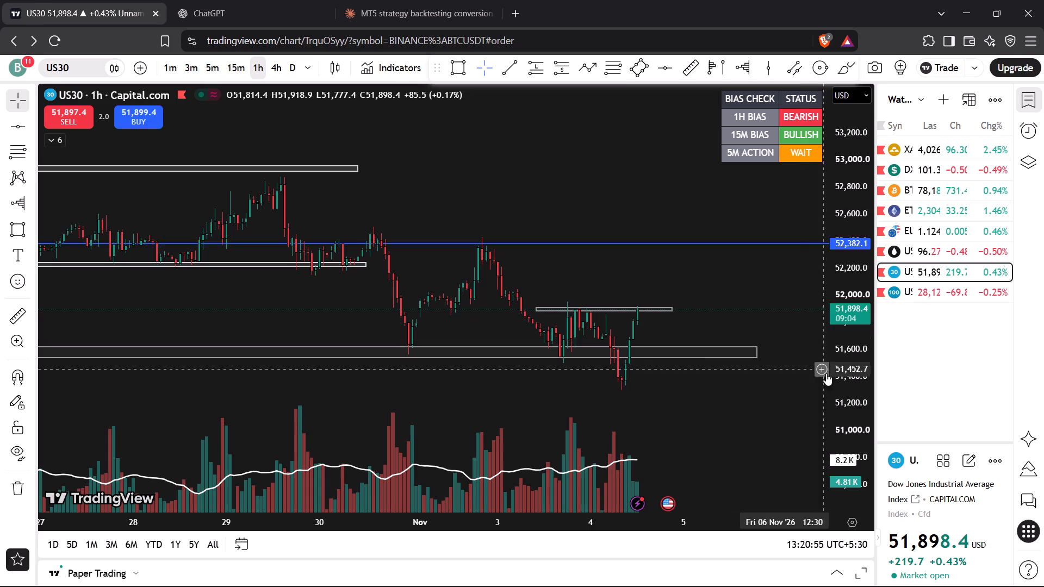
{"action": "left_click_drag", "start_coordinate": [843, 400], "coordinate": [825, 255]}
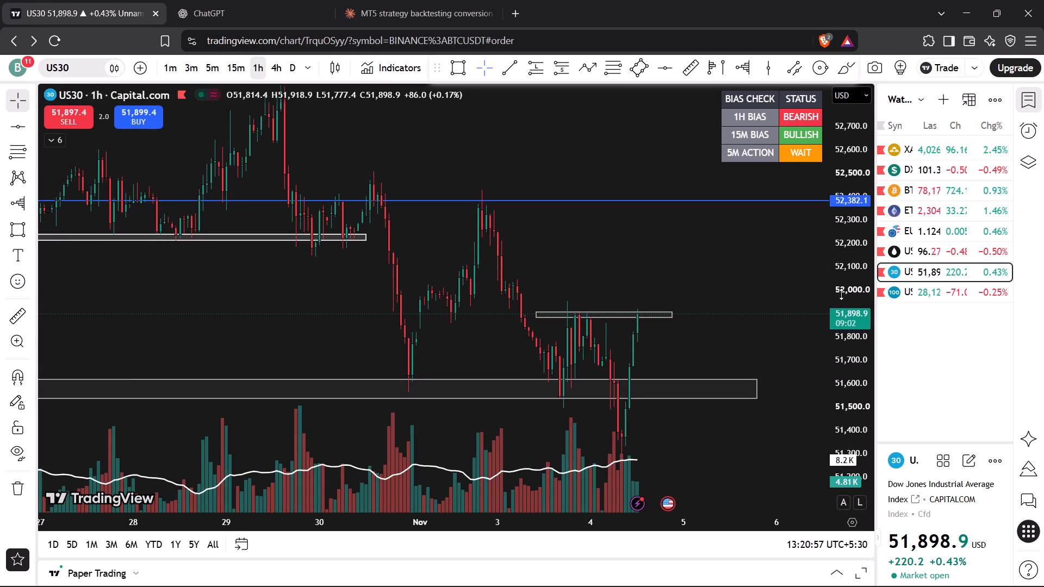
{"action": "left_click_drag", "start_coordinate": [857, 341], "coordinate": [848, 283]}
{"action": "left_click_drag", "start_coordinate": [842, 256], "coordinate": [834, 321]}
{"action": "scroll", "coordinate": [785, 328], "scroll_direction": "down", "scroll_amount": 1}
{"action": "scroll", "coordinate": [785, 328], "scroll_direction": "up", "scroll_amount": 3}
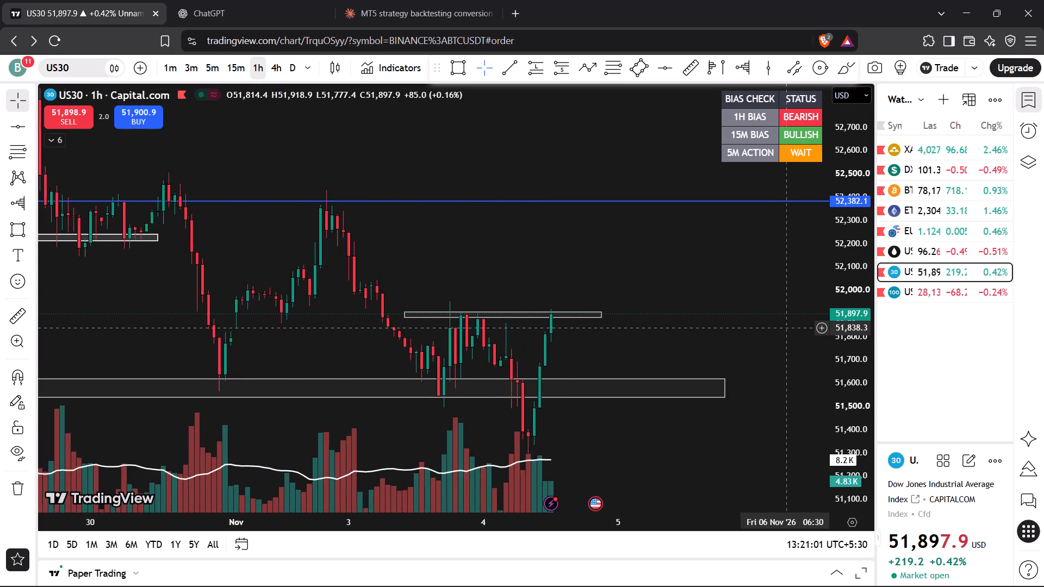
Examine US30 1-hour price action between the two marked zones and the horizontal line above them.
{"action": "left_click_drag", "start_coordinate": [736, 335], "coordinate": [736, 279]}
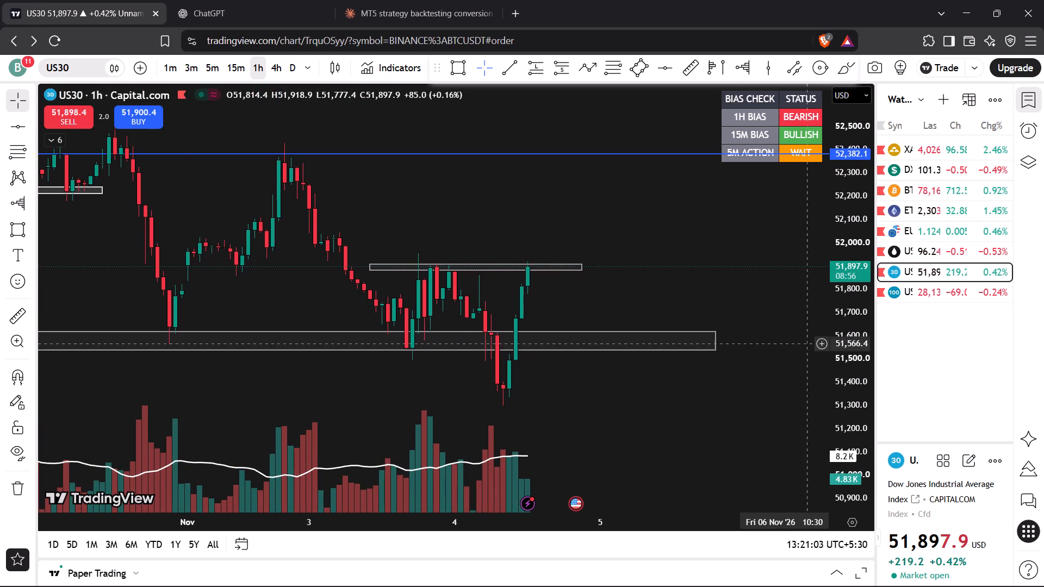
{"action": "left_click_drag", "start_coordinate": [840, 387], "coordinate": [832, 280]}
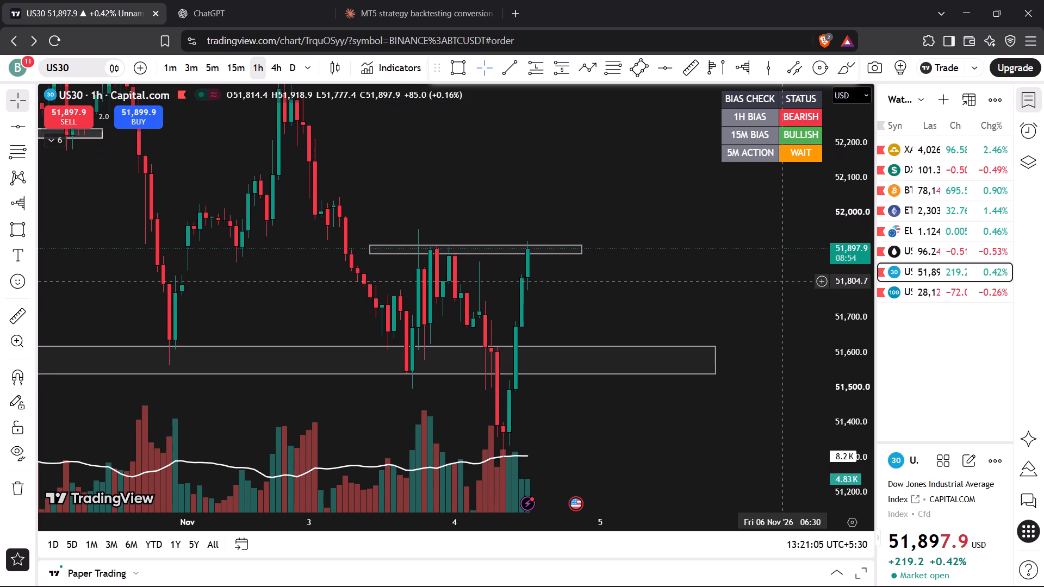
{"action": "scroll", "coordinate": [780, 278], "scroll_direction": "up", "scroll_amount": 3}
{"action": "left_click_drag", "start_coordinate": [838, 215], "coordinate": [840, 295]}
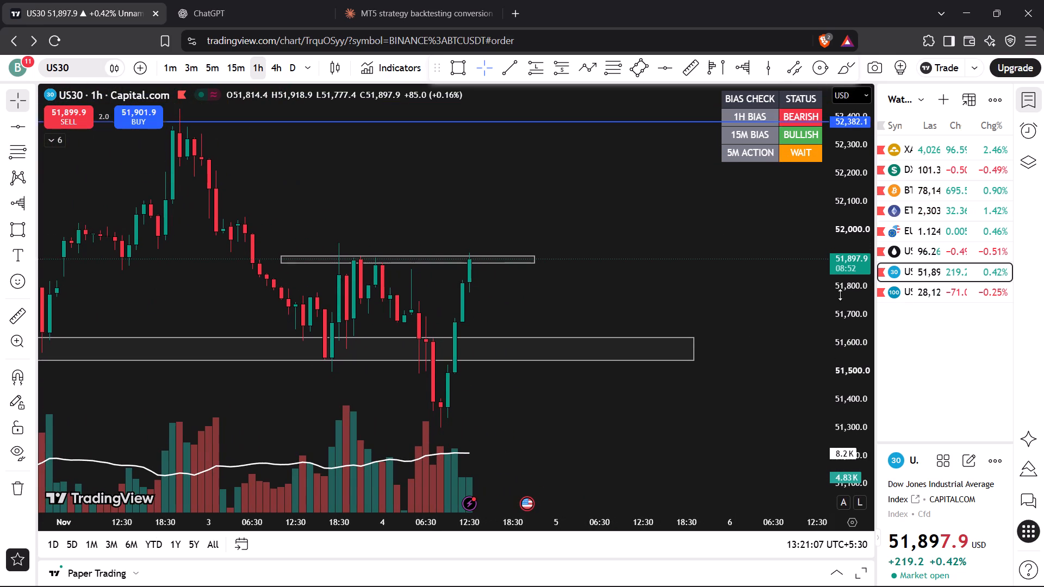
{"action": "left_click_drag", "start_coordinate": [840, 295], "coordinate": [840, 308]}
{"action": "scroll", "coordinate": [766, 291], "scroll_direction": "up", "scroll_amount": 3}
{"action": "scroll", "coordinate": [766, 291], "scroll_direction": "down", "scroll_amount": 2}
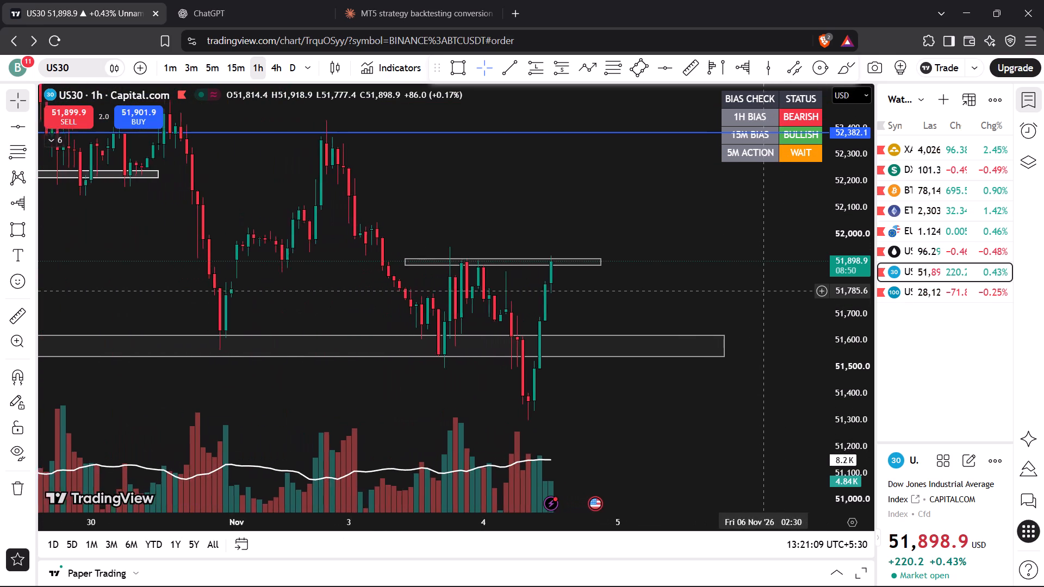
{"action": "left_click_drag", "start_coordinate": [688, 222], "coordinate": [716, 242]}
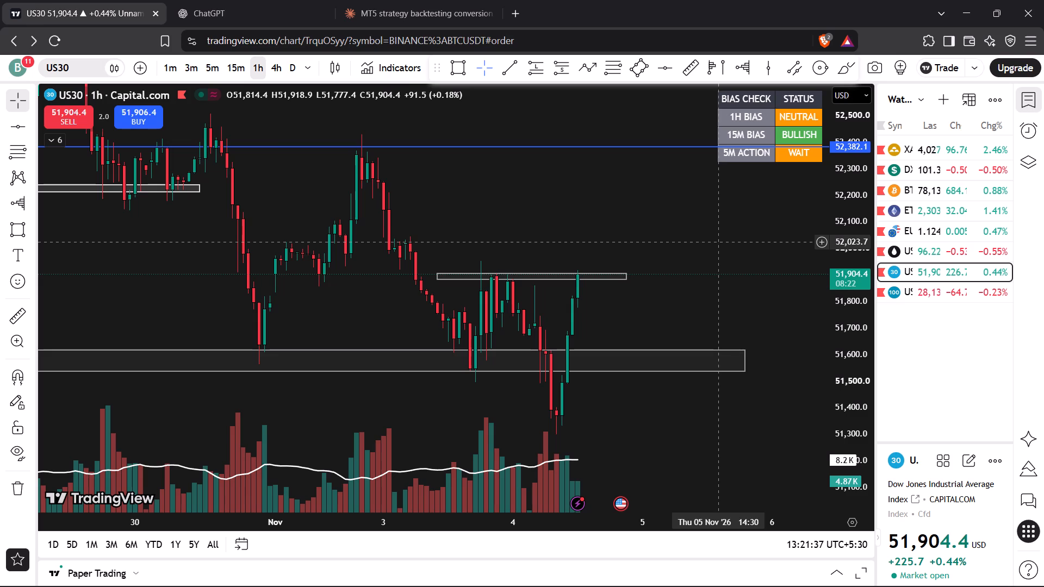
Switch US30 to the 15-minute timeframe and examine the recent rally between the lower and upper marked zones.
{"action": "left_click", "coordinate": [235, 73]}
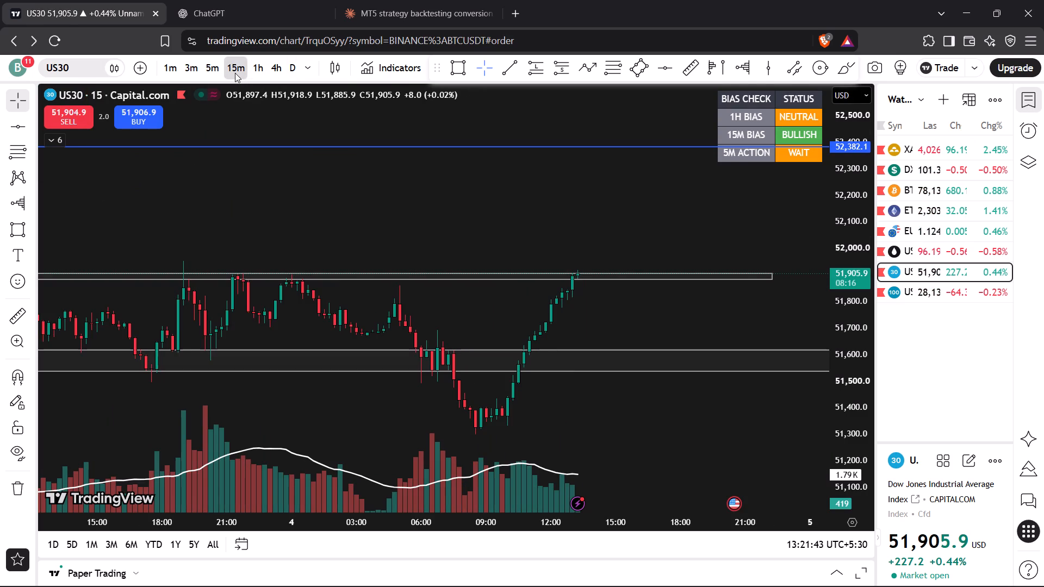
{"action": "left_click_drag", "start_coordinate": [855, 371], "coordinate": [852, 329]}
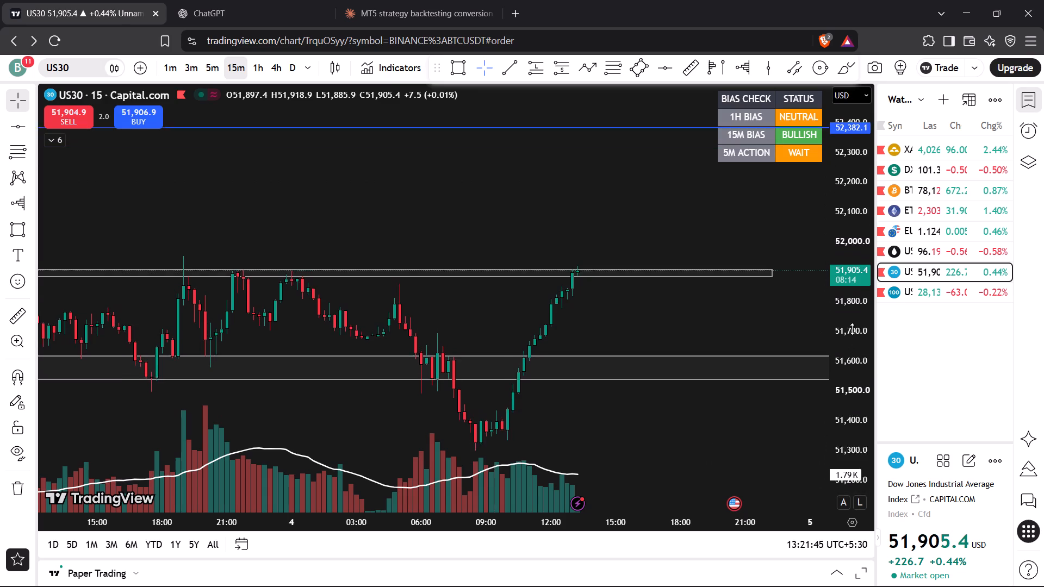
{"action": "left_click_drag", "start_coordinate": [852, 329], "coordinate": [830, 229]}
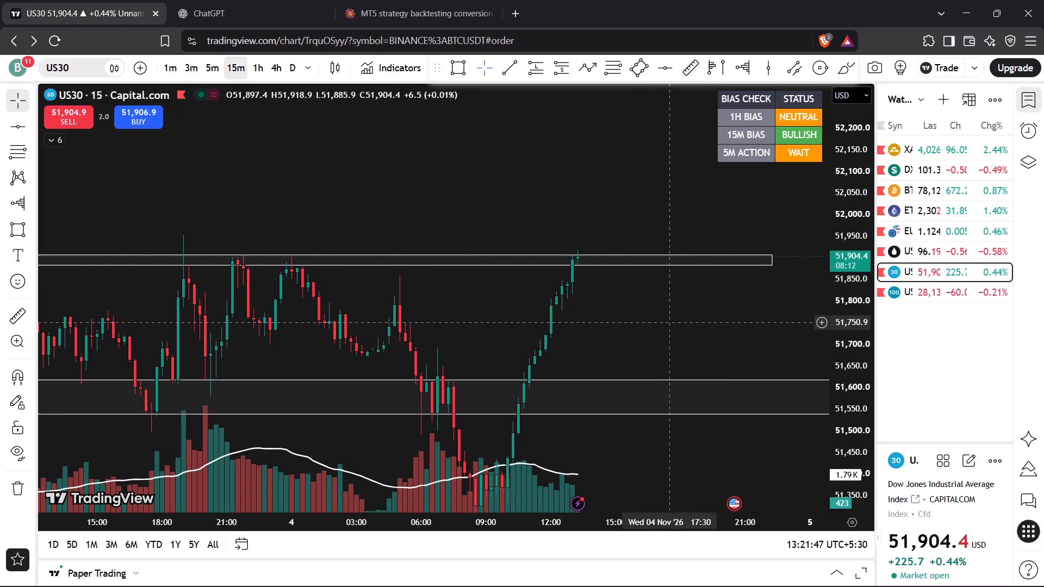
{"action": "left_click_drag", "start_coordinate": [672, 322], "coordinate": [743, 318]}
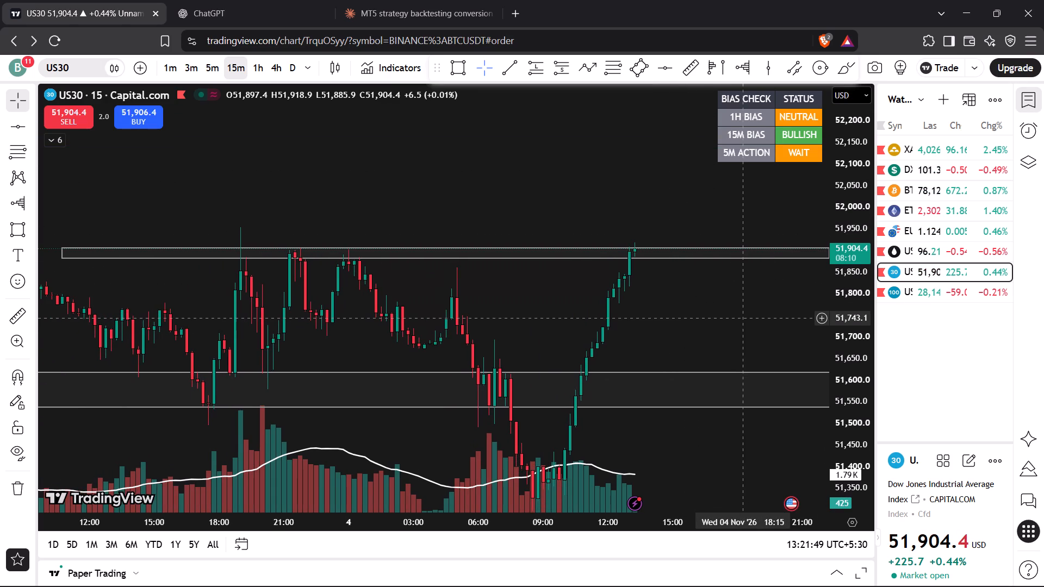
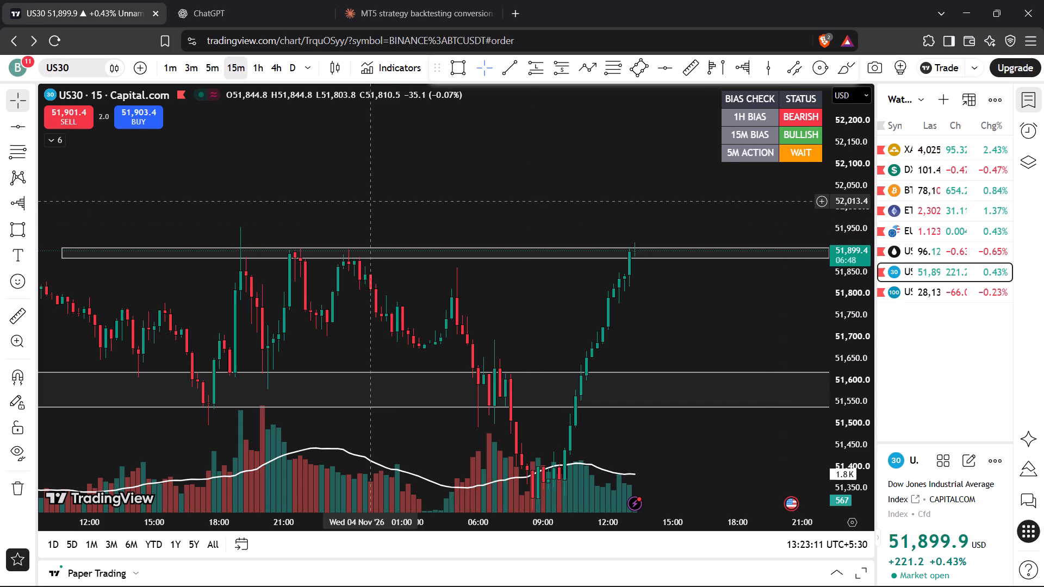
Switch US30 to the 5-minute timeframe and examine the rally from the lower marked zone into the upper zone.
{"action": "left_click", "coordinate": [218, 68]}
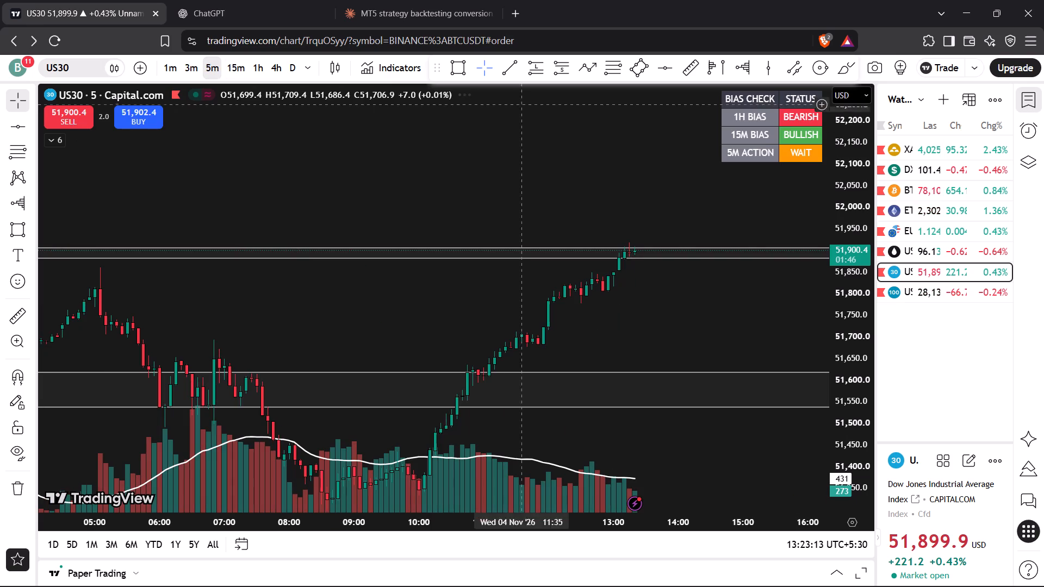
{"action": "left_click_drag", "start_coordinate": [844, 369], "coordinate": [842, 297]}
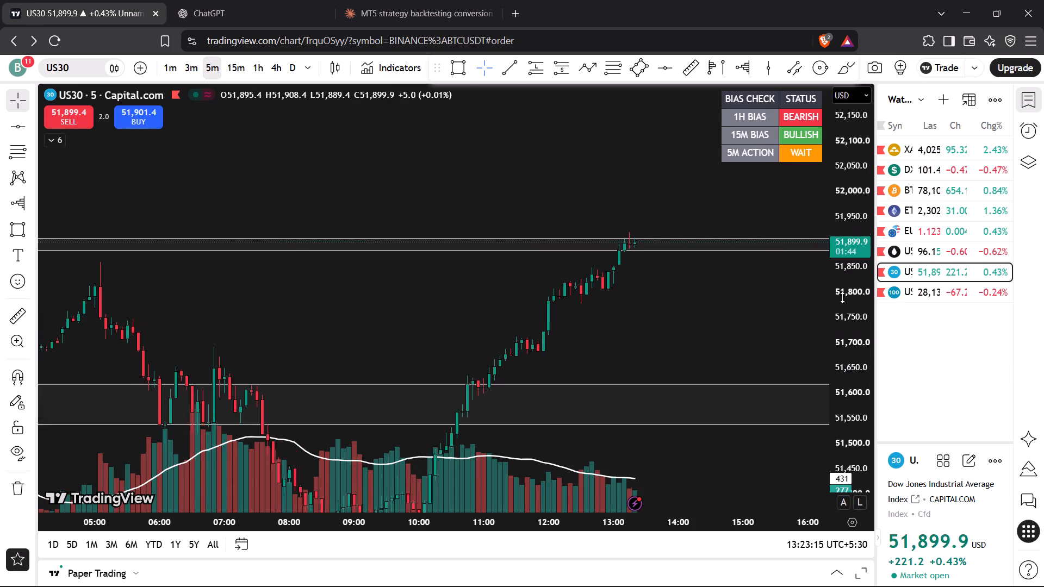
{"action": "left_click_drag", "start_coordinate": [842, 297], "coordinate": [829, 169]}
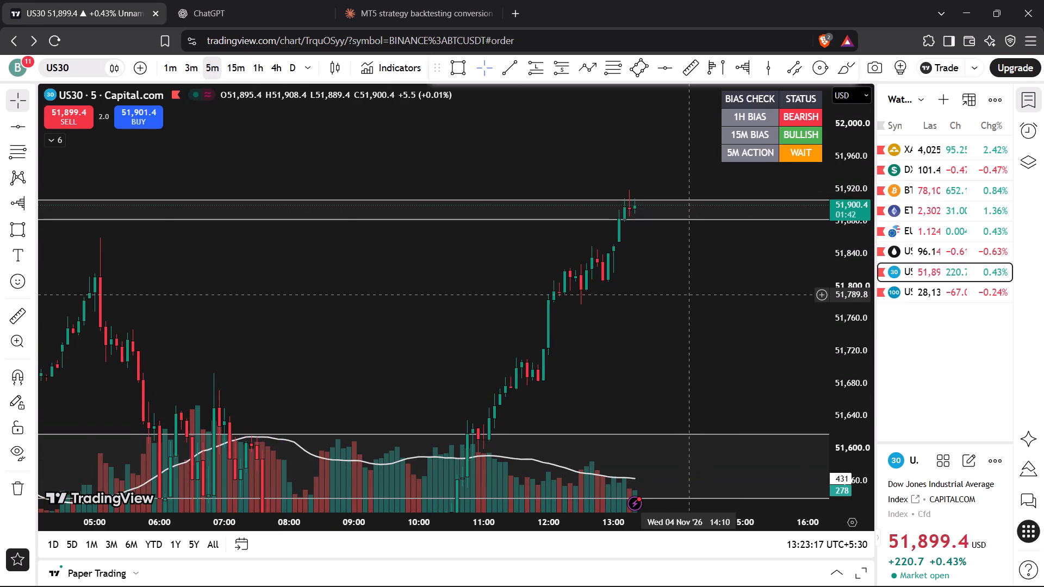
{"action": "scroll", "coordinate": [688, 295], "scroll_direction": "up", "scroll_amount": 1}
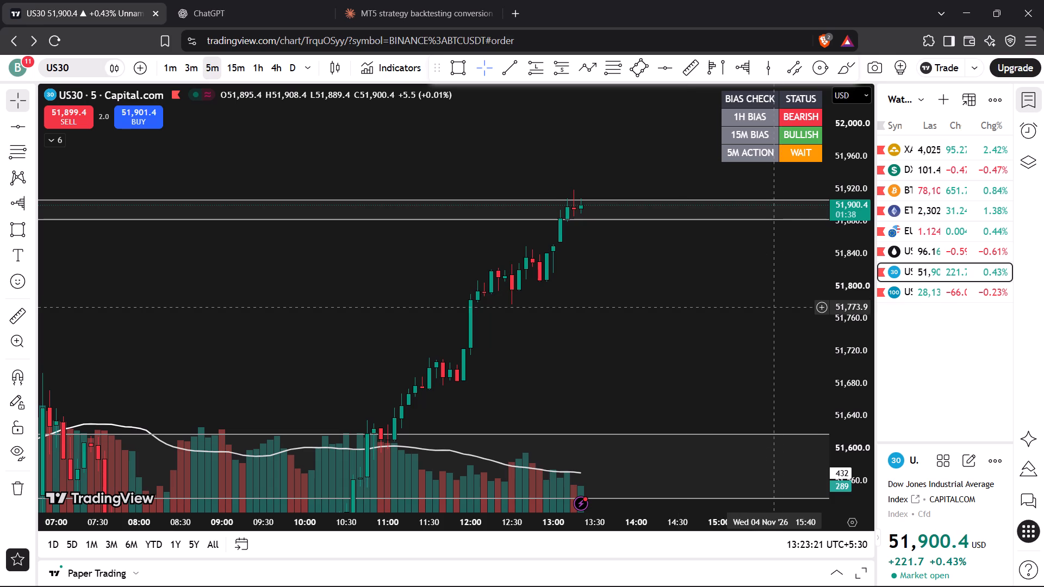
{"action": "left_click", "coordinate": [824, 345]}
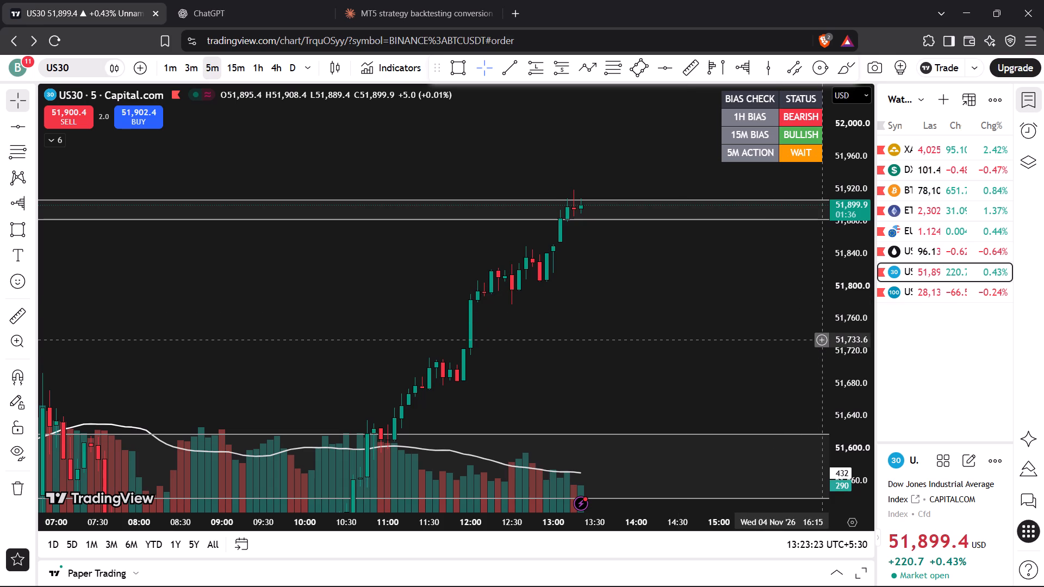
{"action": "left_click", "coordinate": [823, 340]}
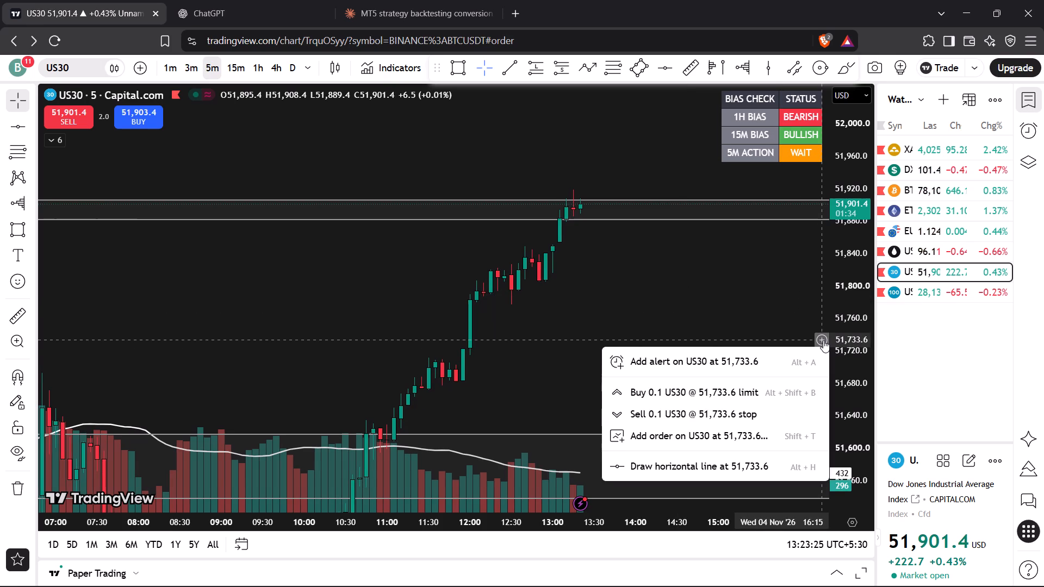
{"action": "left_click", "coordinate": [754, 316]}
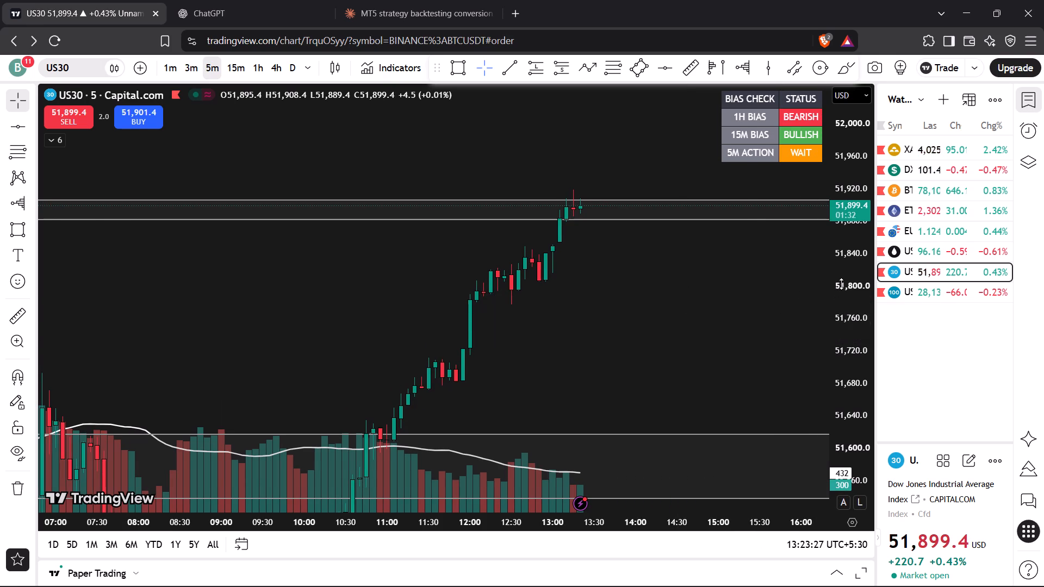
{"action": "left_click_drag", "start_coordinate": [841, 284], "coordinate": [837, 333]}
{"action": "scroll", "coordinate": [734, 313], "scroll_direction": "down", "scroll_amount": 1}
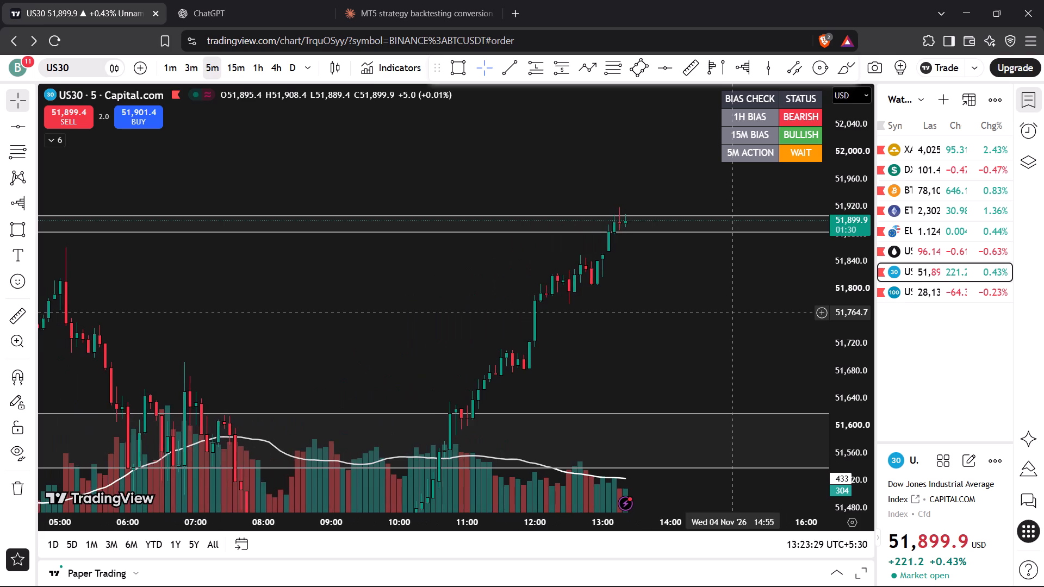
{"action": "scroll", "coordinate": [734, 313], "scroll_direction": "down", "scroll_amount": 1}
{"action": "left_click_drag", "start_coordinate": [736, 351], "coordinate": [705, 319]}
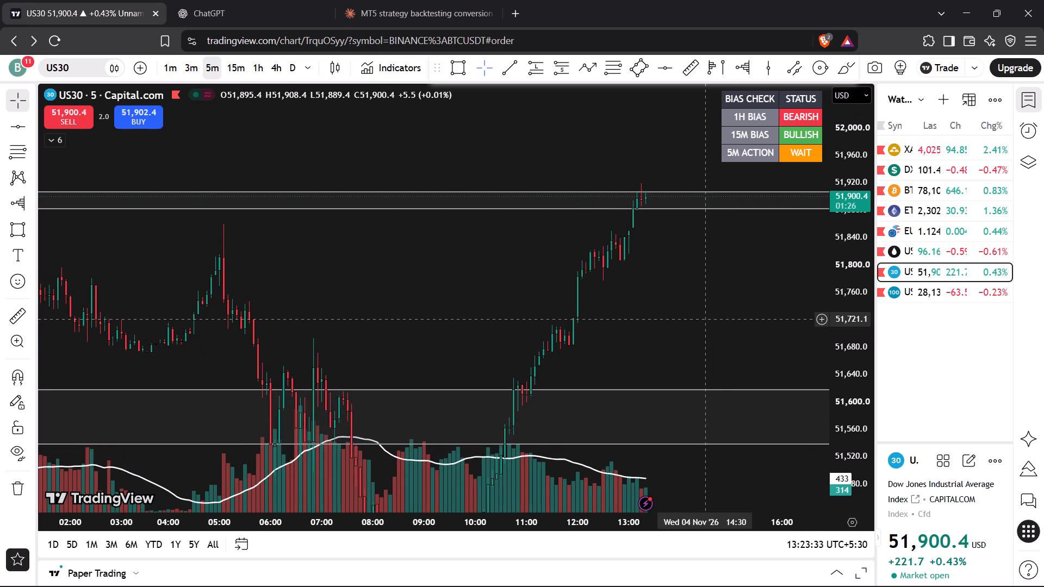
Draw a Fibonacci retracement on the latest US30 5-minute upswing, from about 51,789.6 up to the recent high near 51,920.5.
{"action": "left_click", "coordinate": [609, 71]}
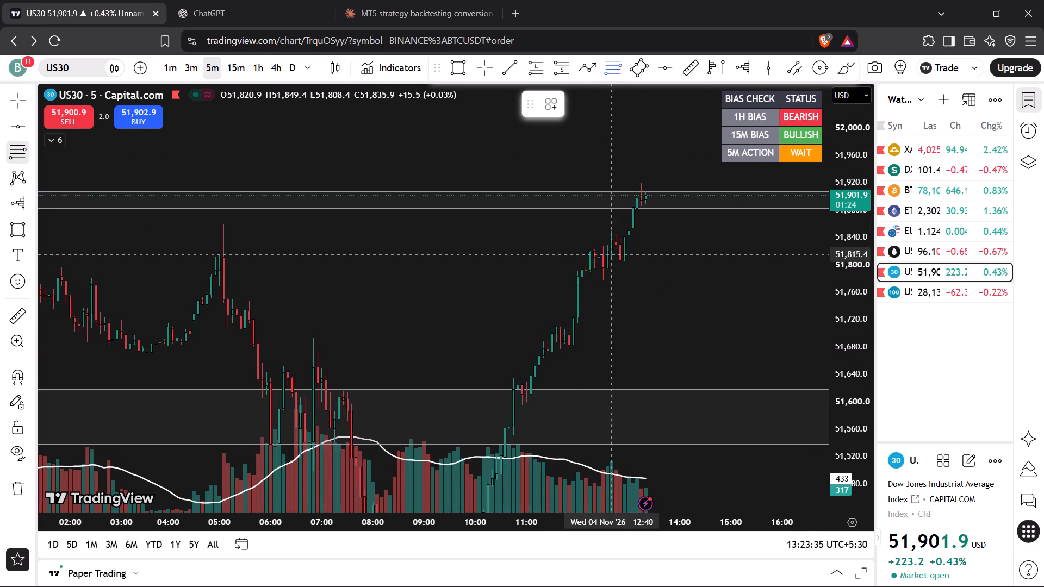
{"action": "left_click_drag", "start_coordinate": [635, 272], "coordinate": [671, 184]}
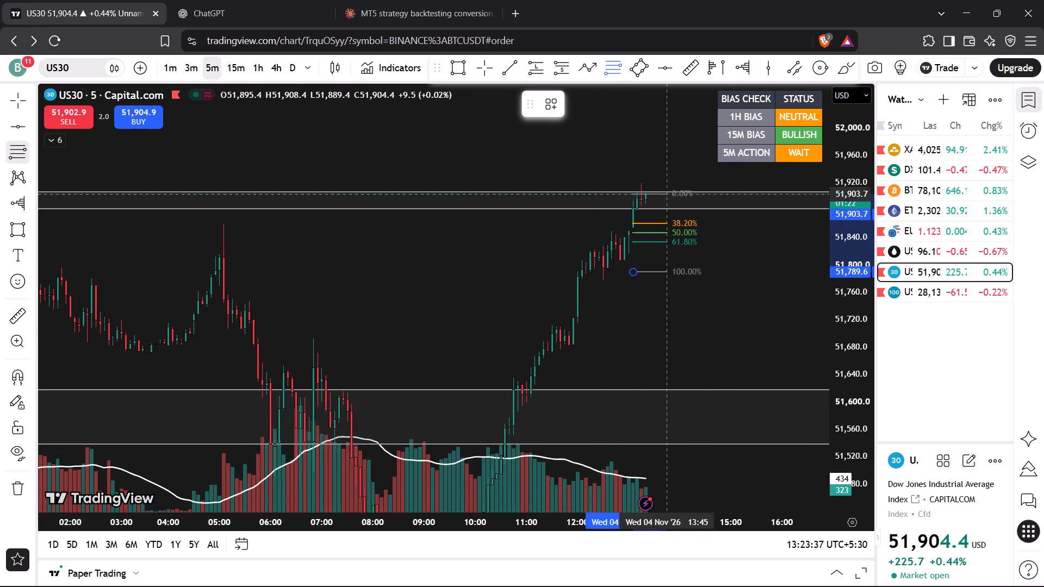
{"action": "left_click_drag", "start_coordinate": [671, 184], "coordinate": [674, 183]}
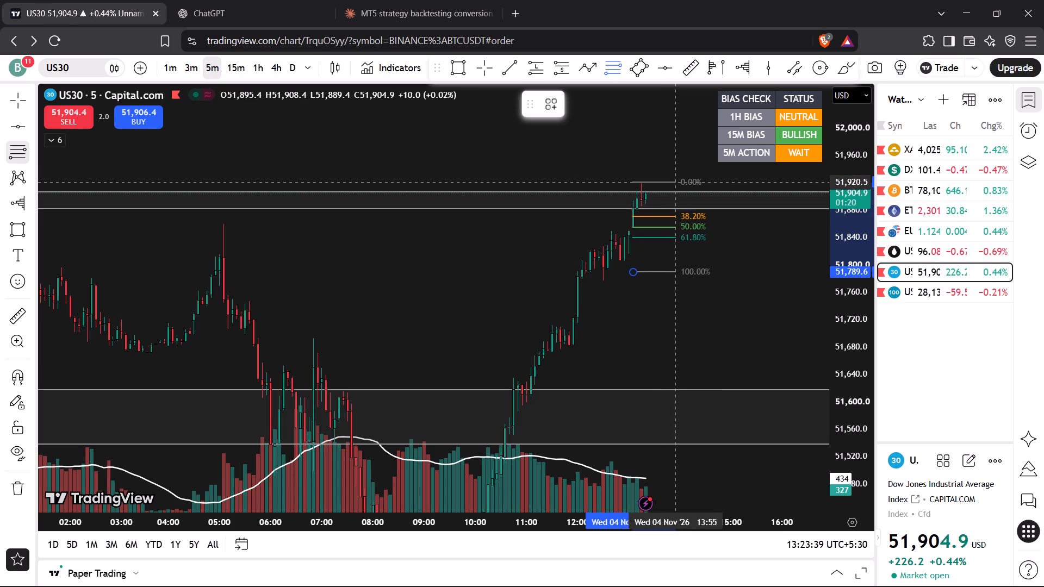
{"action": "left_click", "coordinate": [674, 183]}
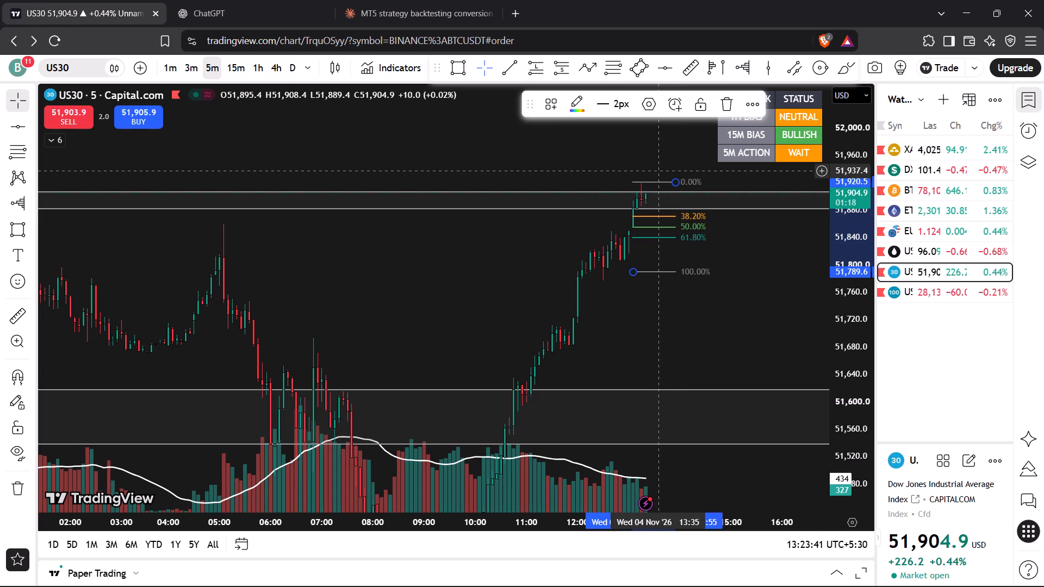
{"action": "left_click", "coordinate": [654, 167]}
Examine the US30 5-minute rally against the Fibonacci retracement levels and the upper marked zone.
{"action": "scroll", "coordinate": [732, 242], "scroll_direction": "up", "scroll_amount": 1}
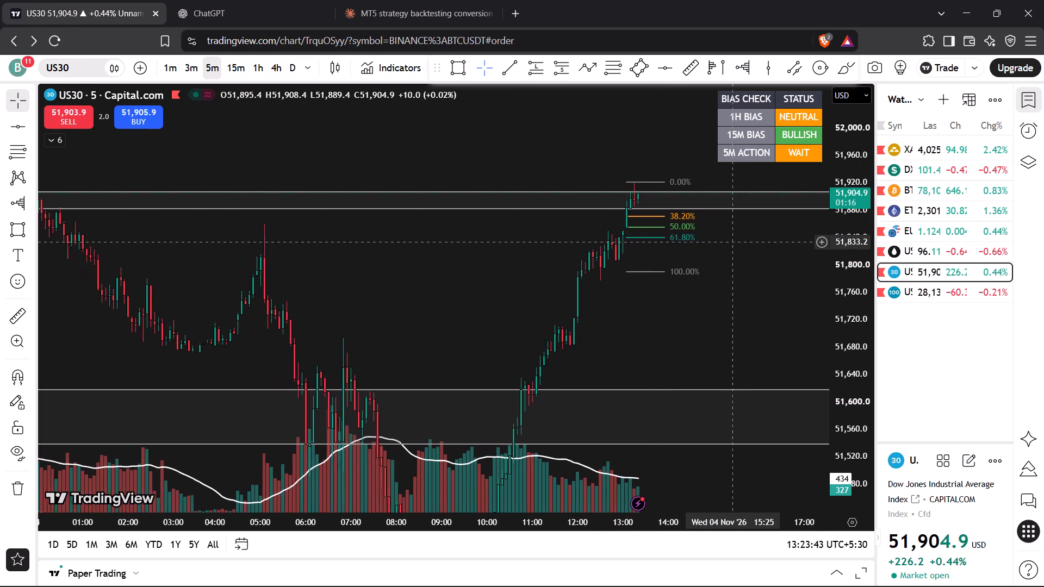
{"action": "scroll", "coordinate": [732, 242], "scroll_direction": "up", "scroll_amount": 1}
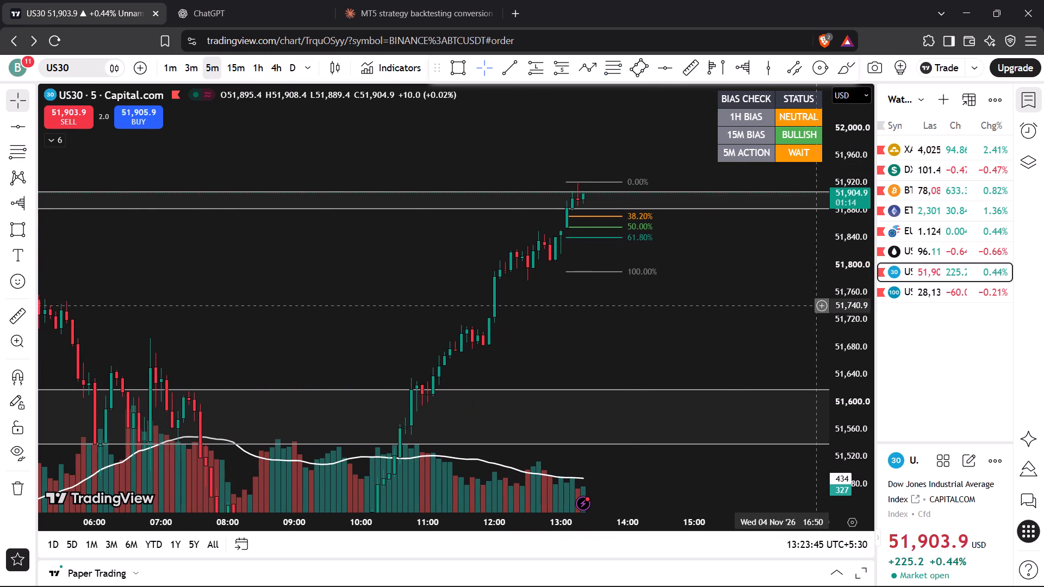
{"action": "left_click_drag", "start_coordinate": [762, 311], "coordinate": [793, 308]}
{"action": "left_click_drag", "start_coordinate": [835, 344], "coordinate": [829, 311]}
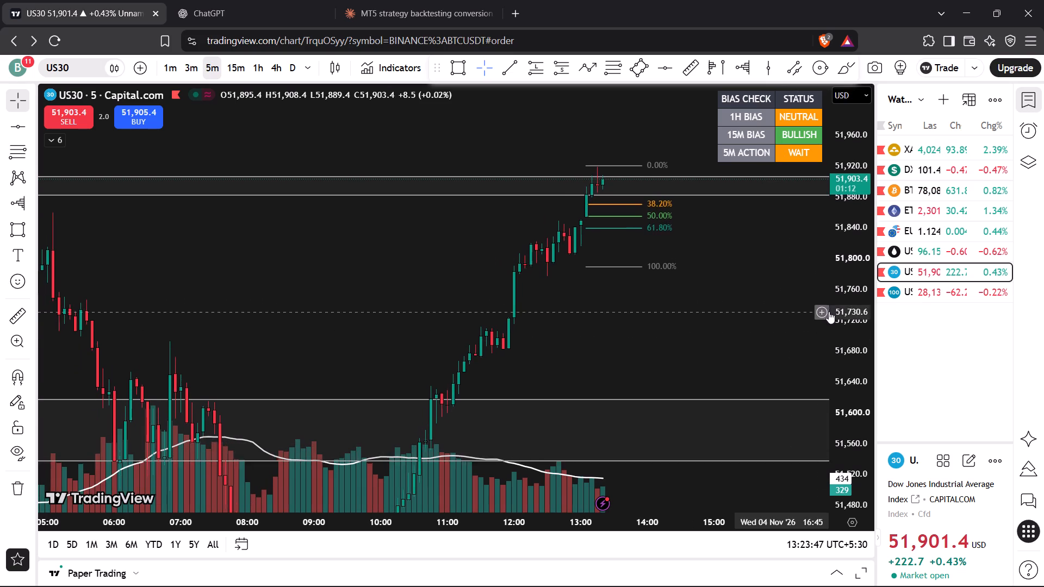
{"action": "left_click_drag", "start_coordinate": [829, 311], "coordinate": [828, 288]}
{"action": "scroll", "coordinate": [791, 284], "scroll_direction": "up", "scroll_amount": 3}
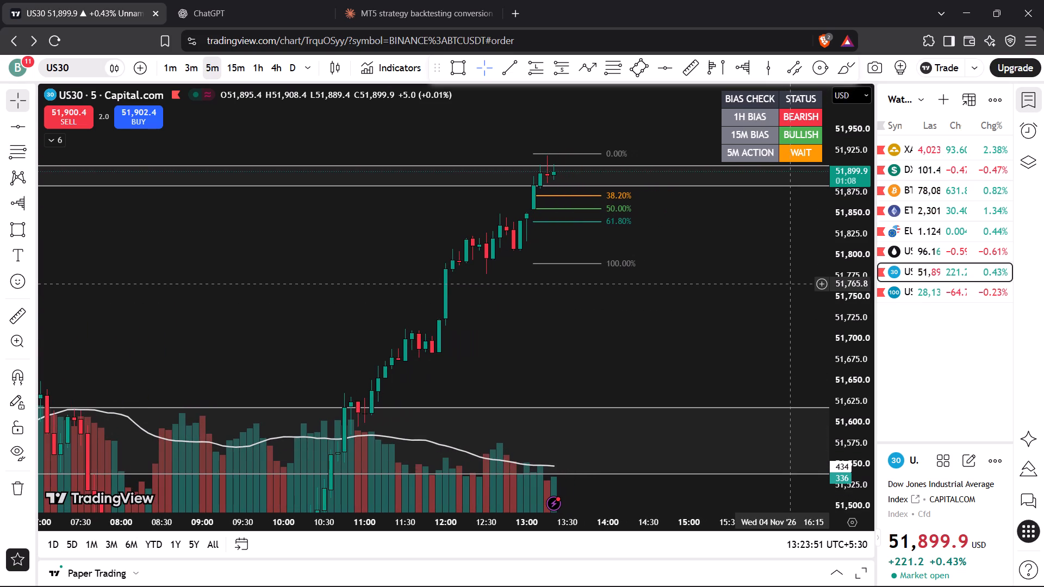
{"action": "left_click", "coordinate": [746, 245]}
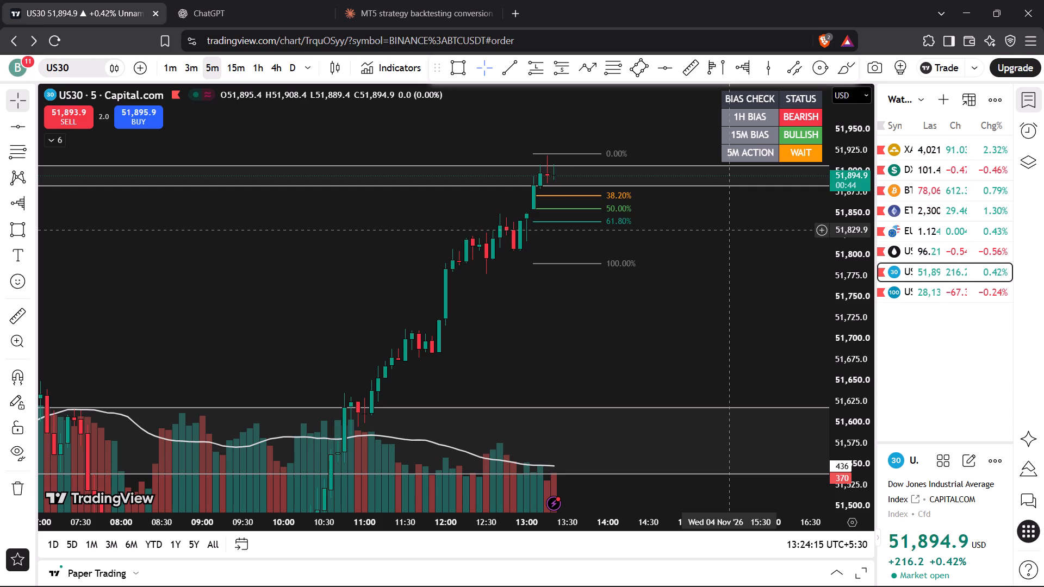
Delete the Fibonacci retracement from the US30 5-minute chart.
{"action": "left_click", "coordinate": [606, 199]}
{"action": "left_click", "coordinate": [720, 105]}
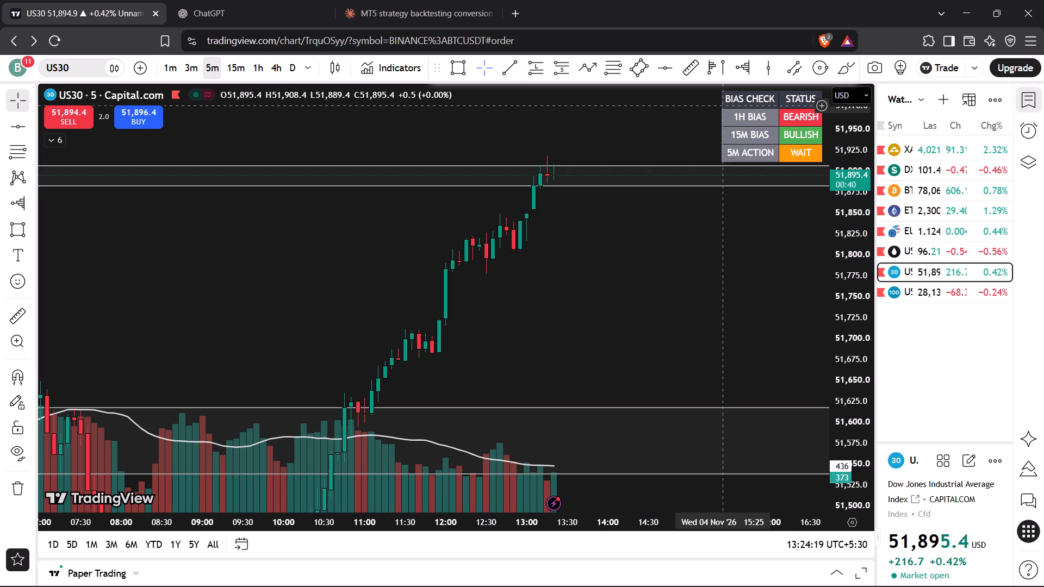
Examine the latest US30 5-minute candles at the upper marked zone and the swings of the rally below it.
{"action": "left_click_drag", "start_coordinate": [649, 270], "coordinate": [697, 303]}
{"action": "left_click_drag", "start_coordinate": [834, 374], "coordinate": [830, 328]}
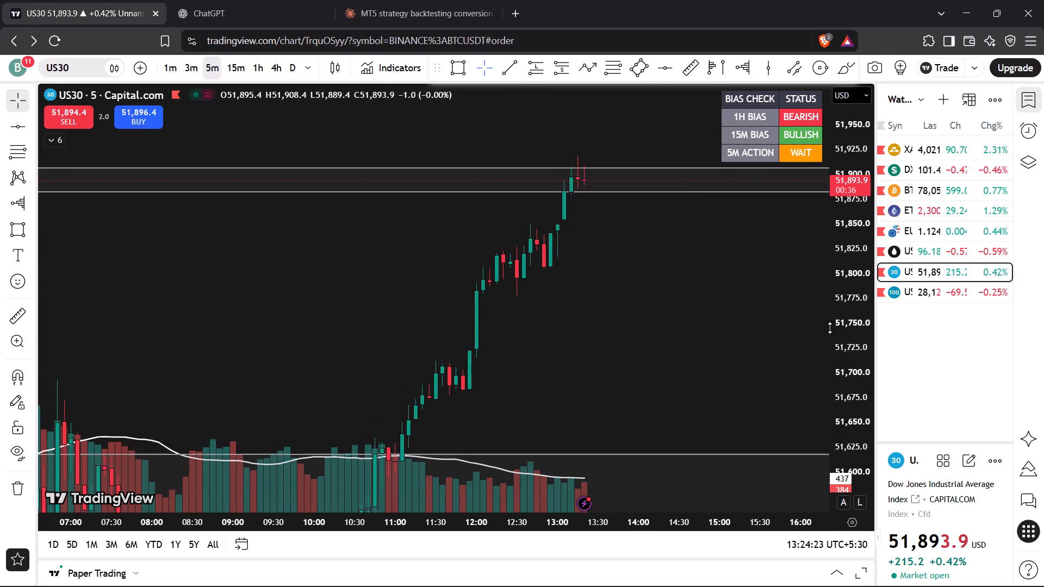
{"action": "left_click_drag", "start_coordinate": [830, 328], "coordinate": [830, 277]}
{"action": "scroll", "coordinate": [771, 272], "scroll_direction": "up", "scroll_amount": 1}
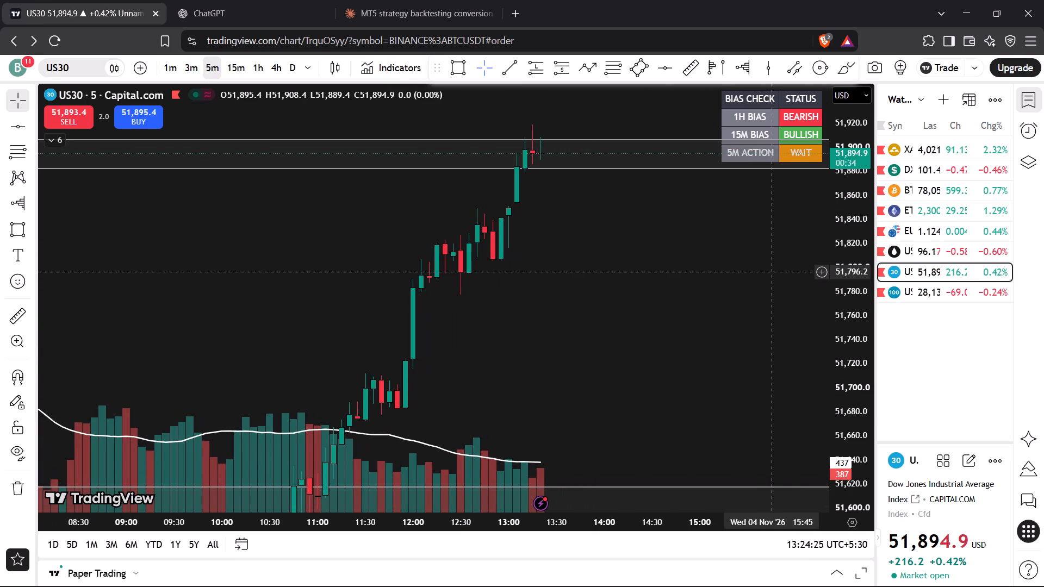
{"action": "scroll", "coordinate": [771, 272], "scroll_direction": "up", "scroll_amount": 1}
{"action": "left_click_drag", "start_coordinate": [734, 267], "coordinate": [757, 291]}
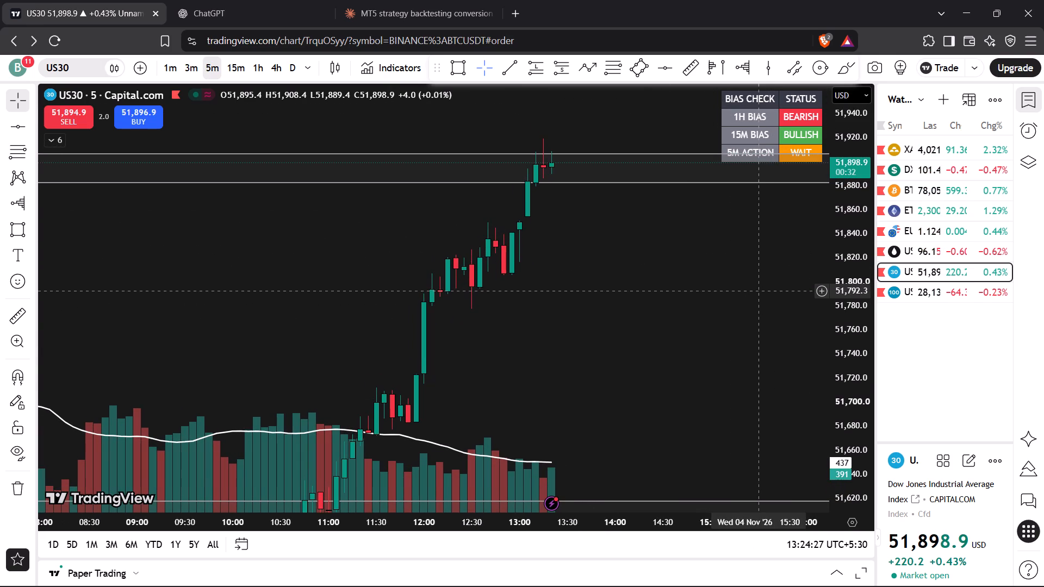
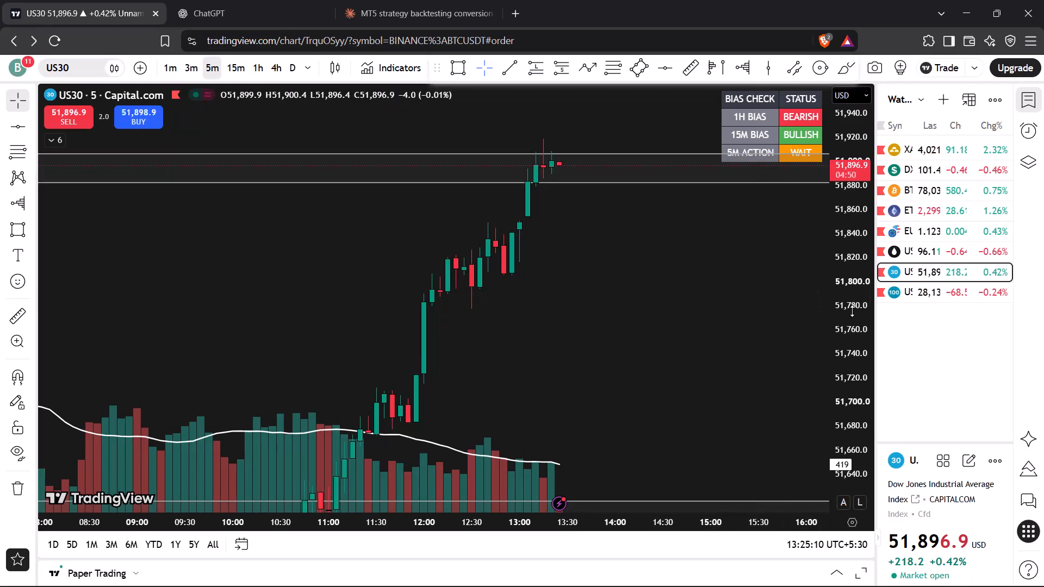
Switch the US30 chart to the 1-minute timeframe and examine the latest candles around the upper marked zone.
{"action": "left_click_drag", "start_coordinate": [852, 311], "coordinate": [840, 273]}
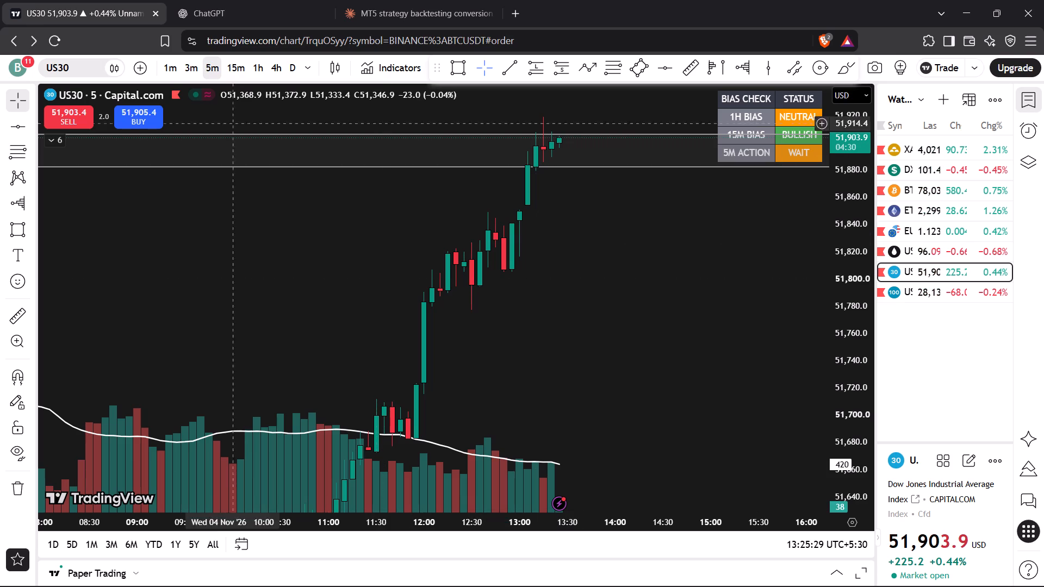
{"action": "left_click", "coordinate": [171, 70]}
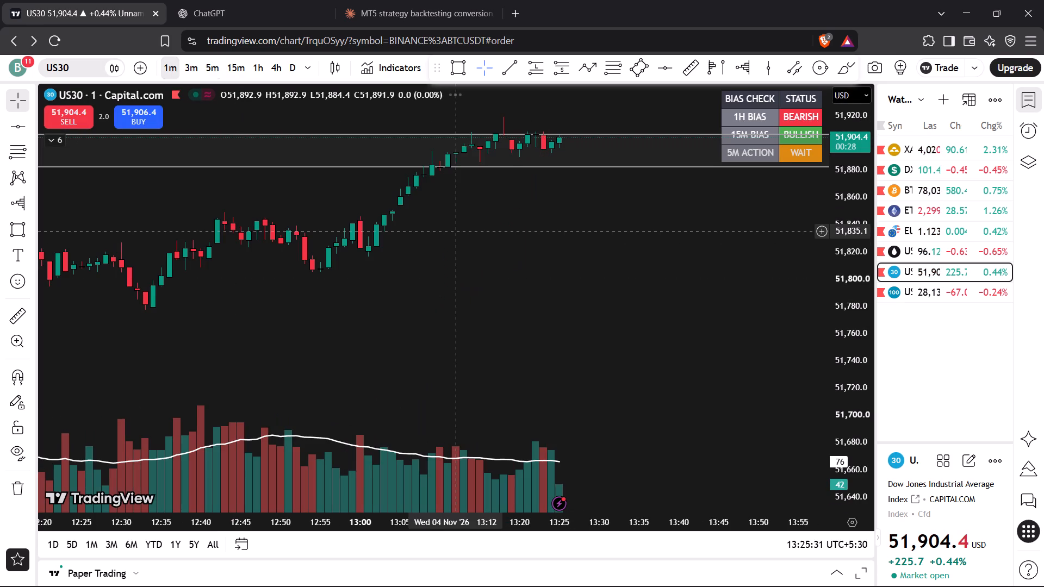
{"action": "left_click_drag", "start_coordinate": [851, 379], "coordinate": [850, 377]}
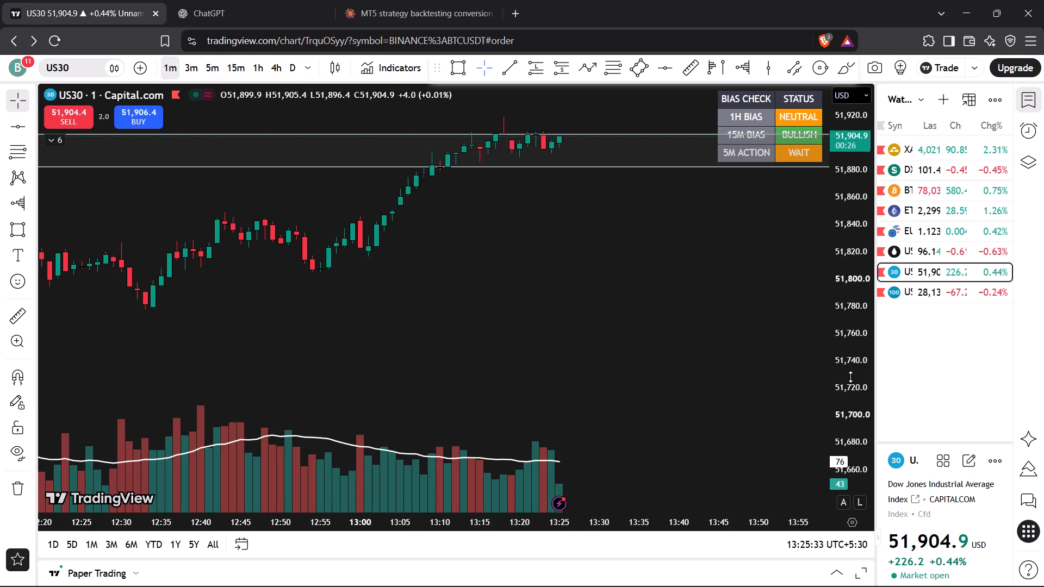
{"action": "left_click_drag", "start_coordinate": [850, 377], "coordinate": [806, 192]}
{"action": "left_click_drag", "start_coordinate": [689, 147], "coordinate": [664, 323]}
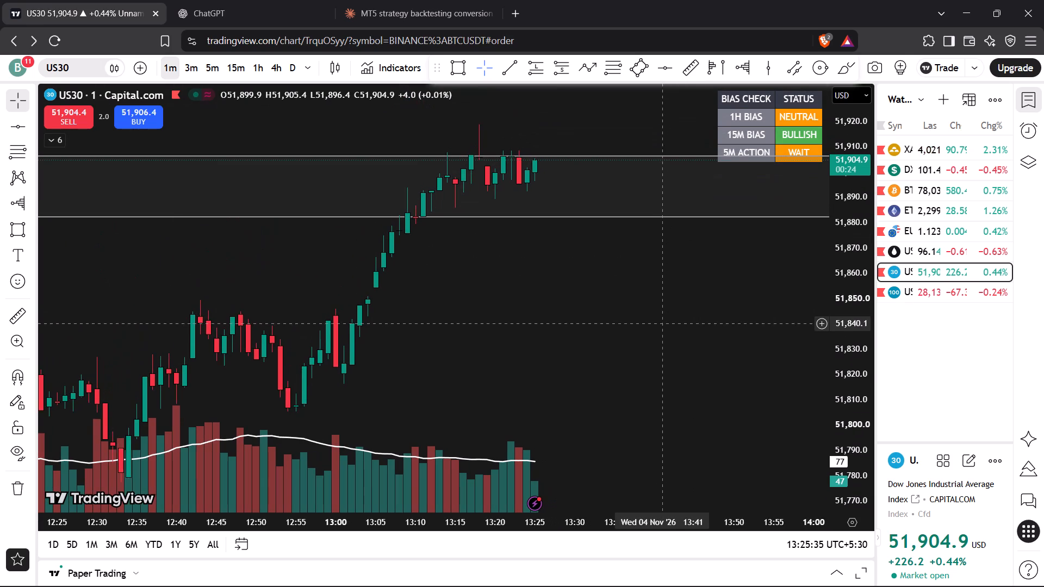
{"action": "left_click_drag", "start_coordinate": [837, 380], "coordinate": [830, 303]}
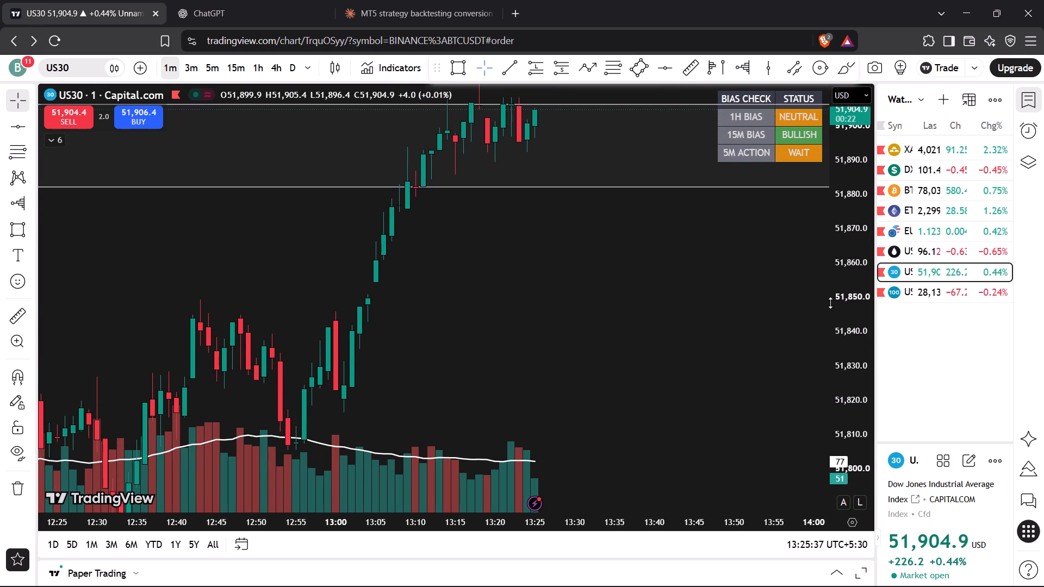
{"action": "left_click_drag", "start_coordinate": [717, 277], "coordinate": [693, 367]}
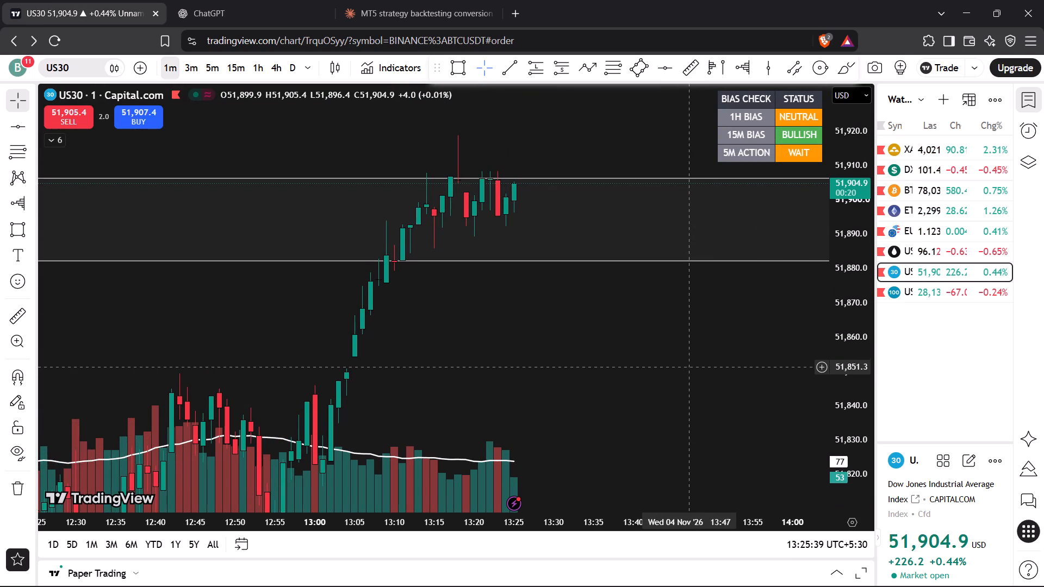
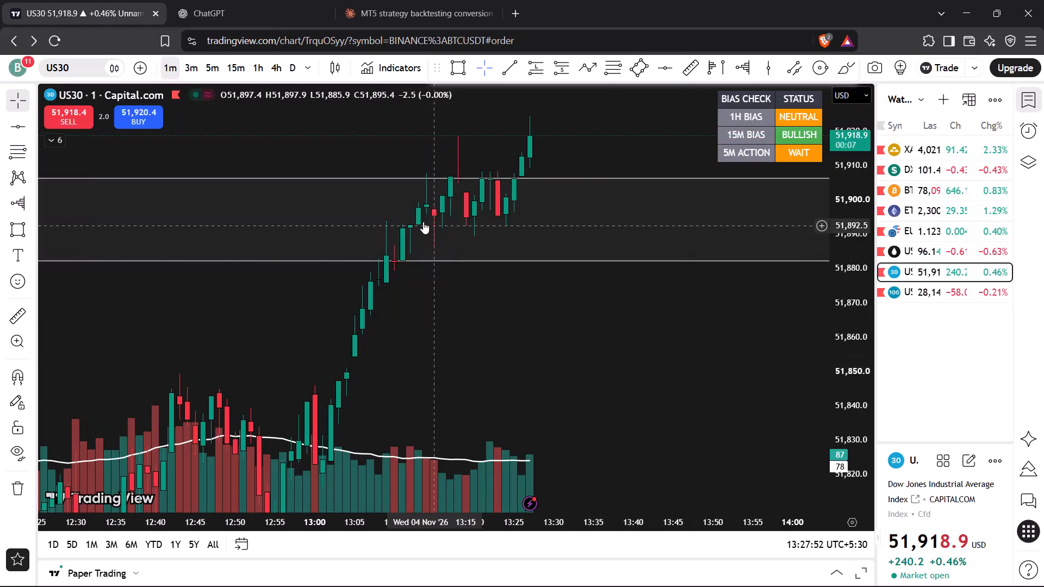
Switch the US30 chart to the 5-minute timeframe and compress the price scale to view the recent rally.
{"action": "left_click", "coordinate": [210, 66]}
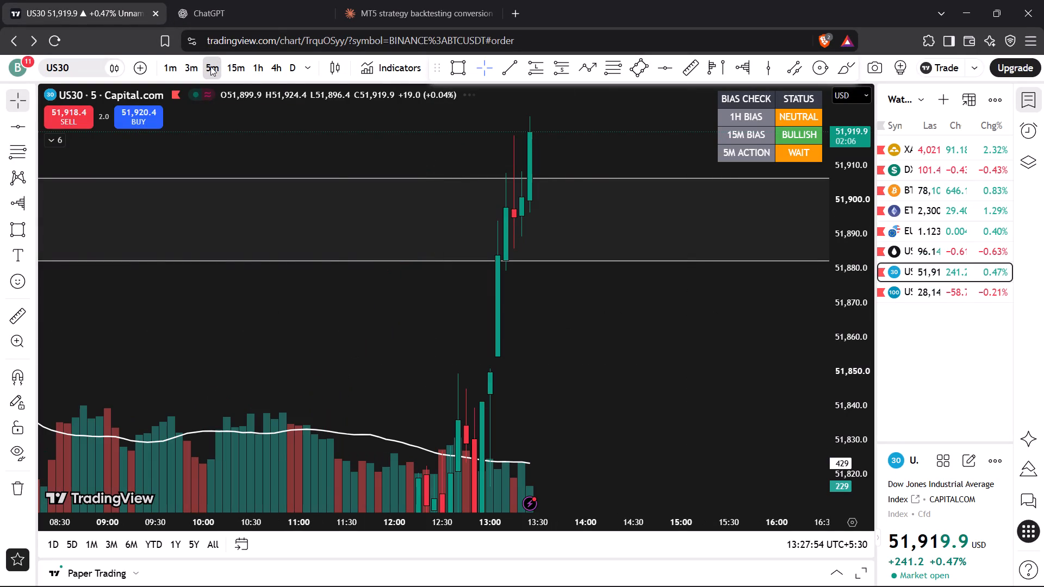
{"action": "left_click_drag", "start_coordinate": [848, 204], "coordinate": [825, 403]}
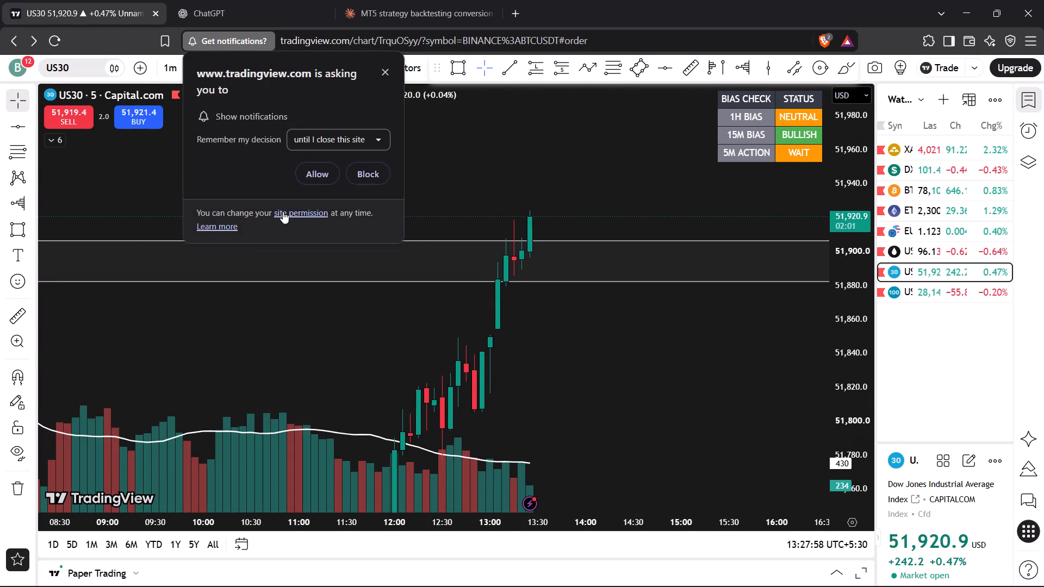
Block the site's request to show notifications.
{"action": "left_click", "coordinate": [146, 184]}
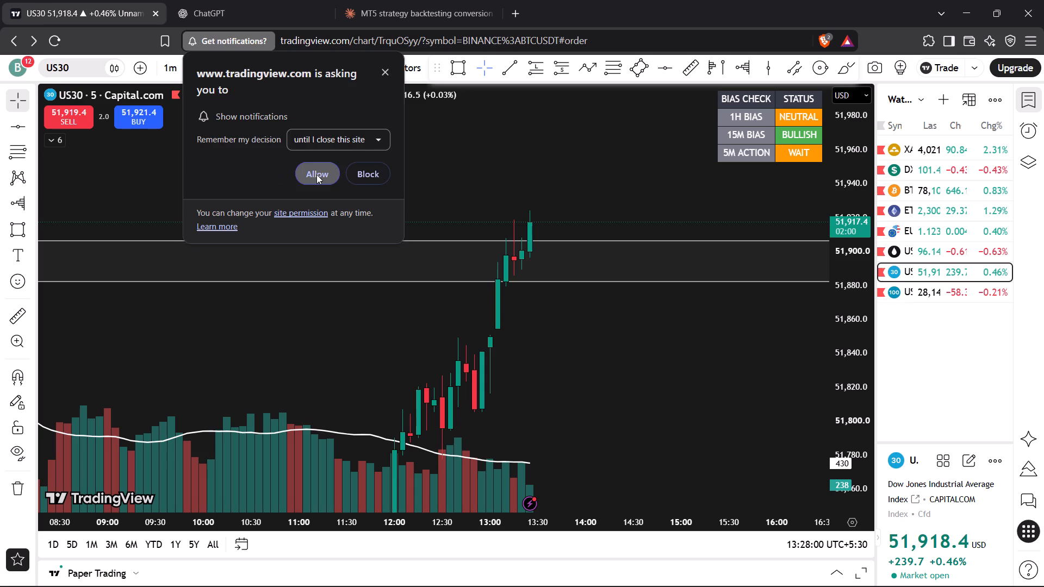
{"action": "left_click", "coordinate": [360, 174]}
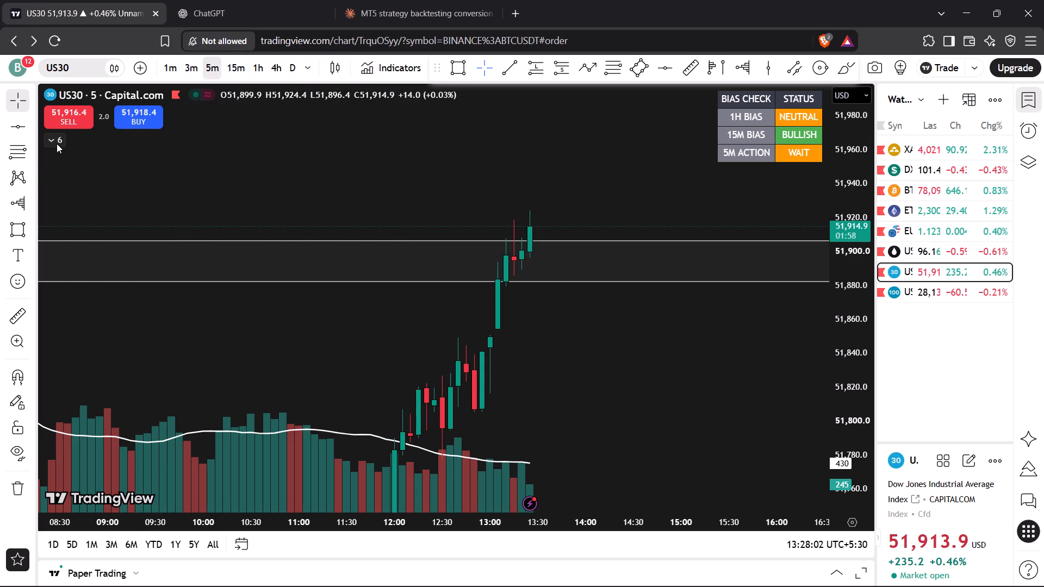
Make the hidden 9 & 15 EMA Scalping - Momentum TP indicator visible on the chart.
{"action": "left_click", "coordinate": [53, 145]}
{"action": "left_click", "coordinate": [243, 169]}
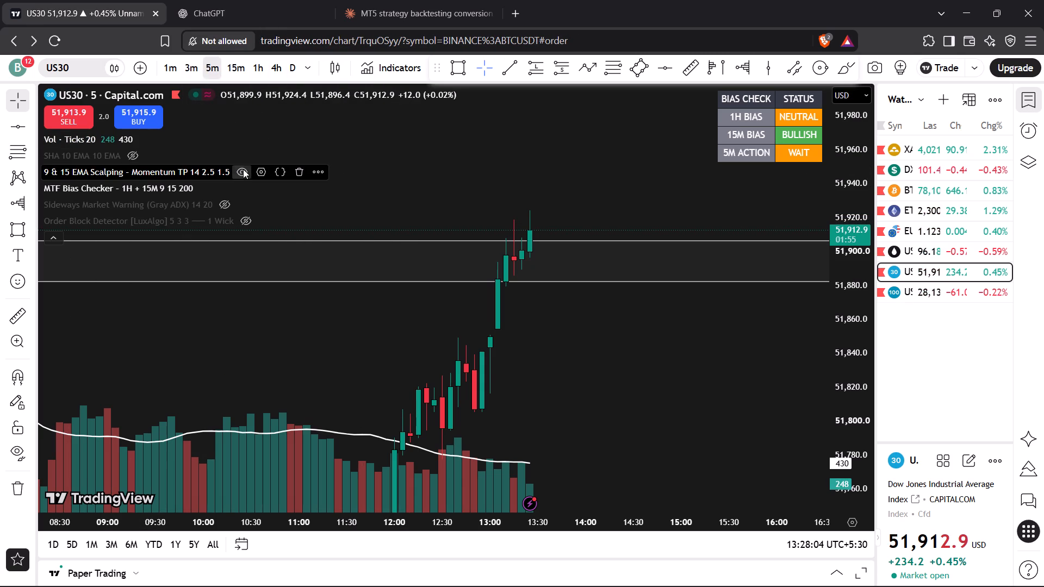
{"action": "left_click", "coordinate": [54, 237]}
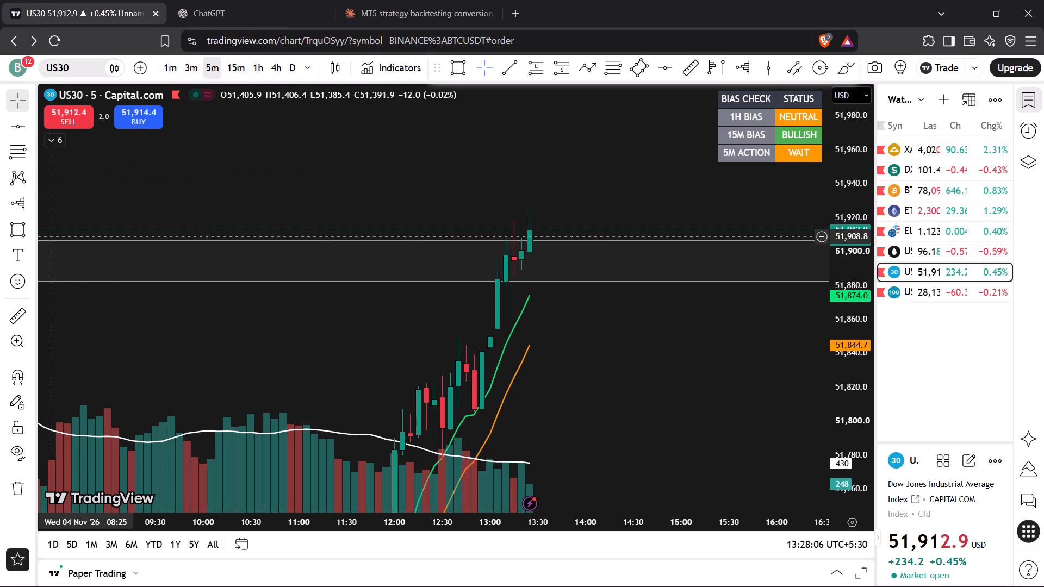
Review US30 and USTECH100CFD on the 15-minute timeframe with the EMA indicator shown.
{"action": "left_click", "coordinate": [232, 70]}
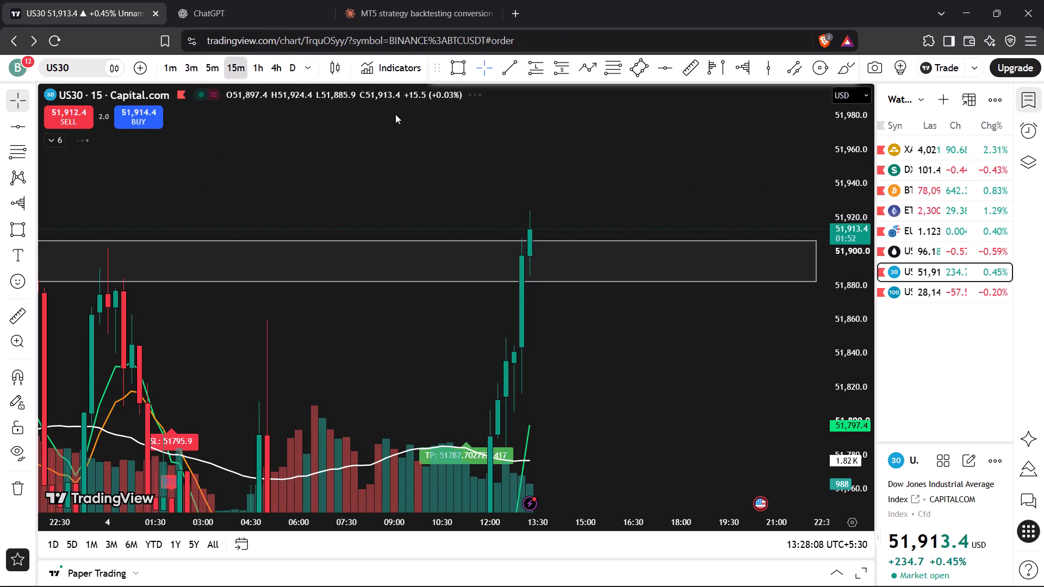
{"action": "left_click_drag", "start_coordinate": [843, 298], "coordinate": [830, 395]}
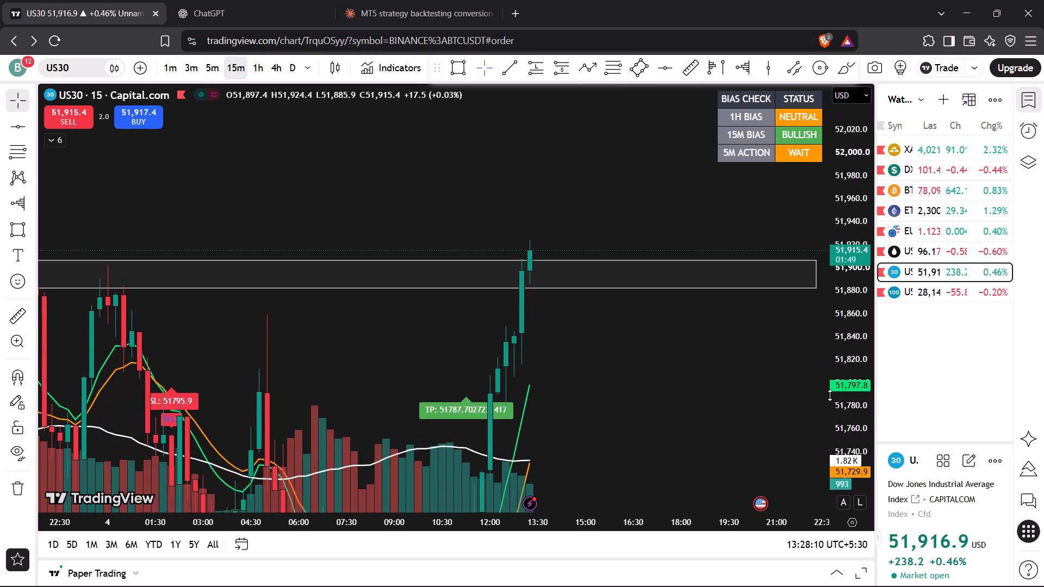
{"action": "left_click", "coordinate": [942, 299]}
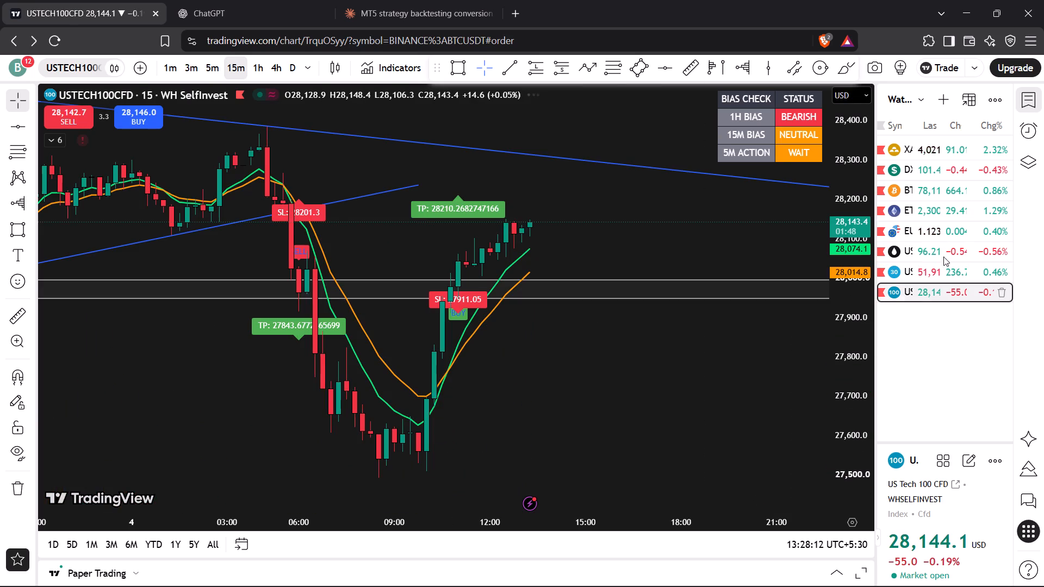
Open the XAUUSD chart from the watchlist and examine its latest 15-minute candles.
{"action": "left_click", "coordinate": [943, 154]}
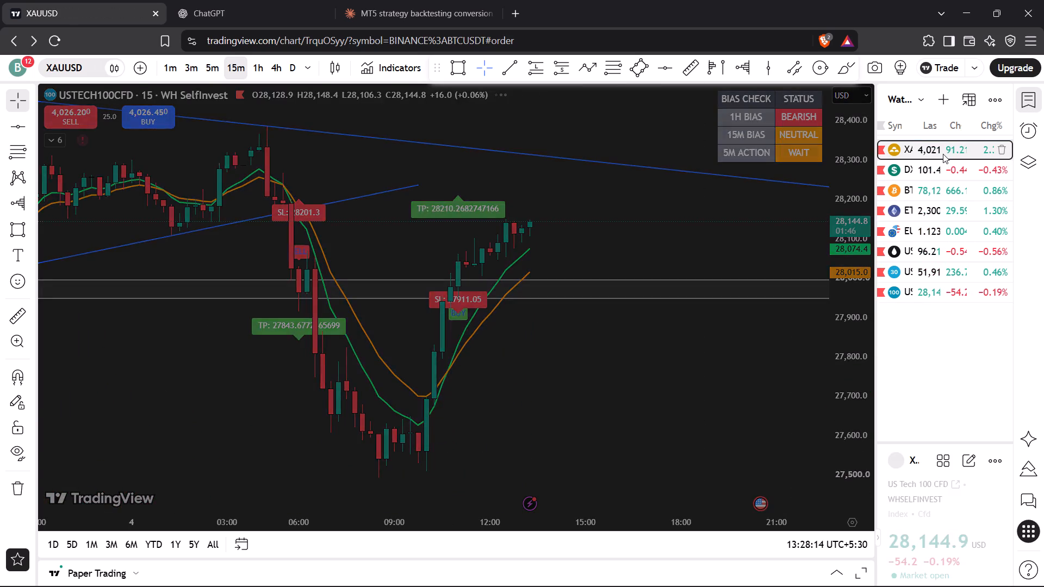
{"action": "left_click_drag", "start_coordinate": [734, 253], "coordinate": [693, 282]}
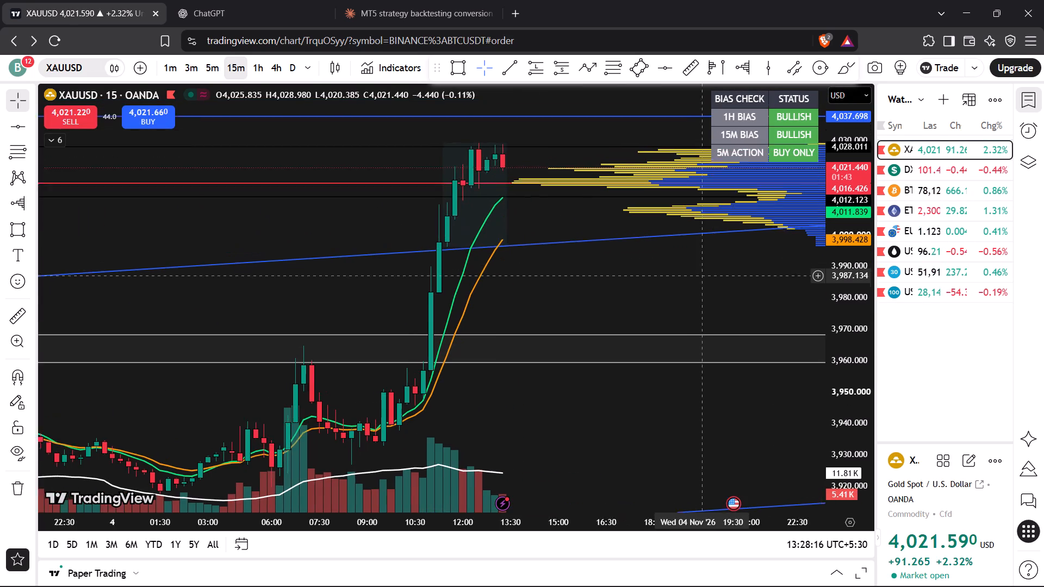
{"action": "left_click_drag", "start_coordinate": [693, 282], "coordinate": [666, 327]}
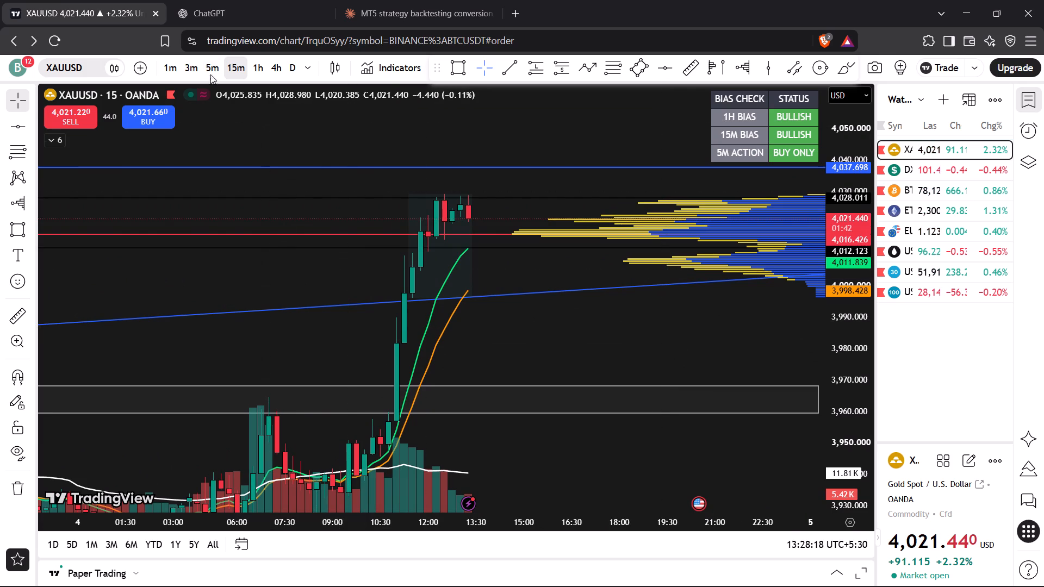
Switch XAUUSD to the 5-minute timeframe and delete the volume profile drawing over the recent candles.
{"action": "left_click", "coordinate": [209, 66]}
{"action": "left_click", "coordinate": [682, 223]}
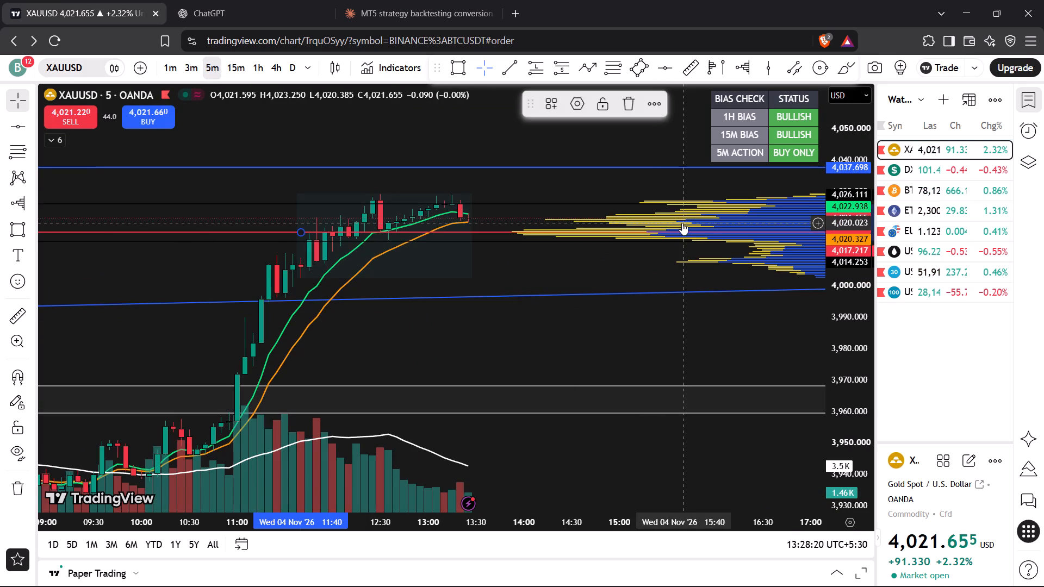
{"action": "left_click", "coordinate": [628, 107]}
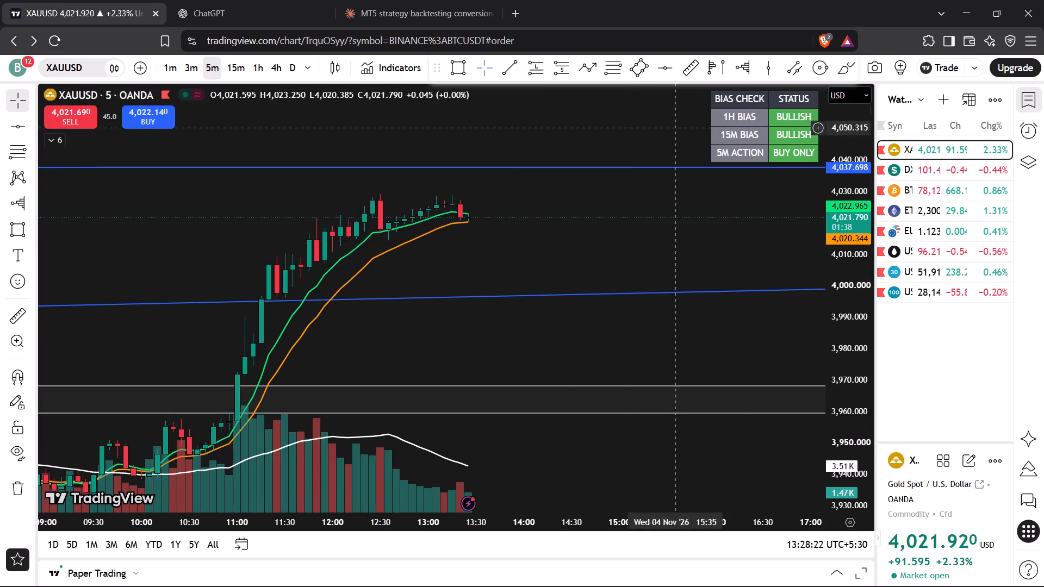
Draw a thin rectangle zone on XAUUSD below the latest candles, from 12:00 to 14:40 at about 4,016 to 4,017.
{"action": "left_click_drag", "start_coordinate": [839, 323], "coordinate": [819, 126]}
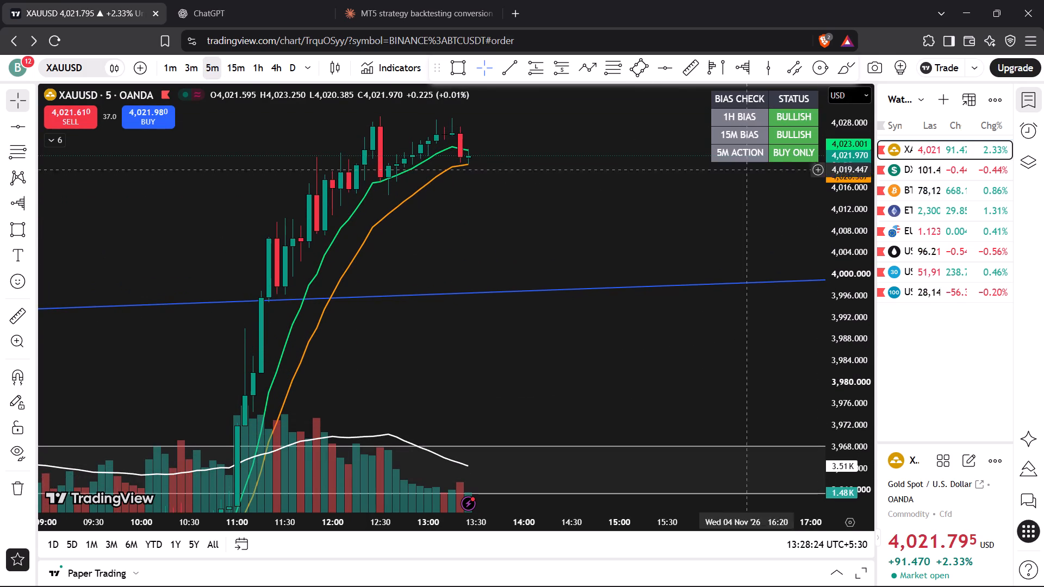
{"action": "left_click_drag", "start_coordinate": [658, 189], "coordinate": [666, 226]}
{"action": "left_click_drag", "start_coordinate": [455, 64], "coordinate": [331, 207]}
{"action": "left_click", "coordinate": [331, 207]}
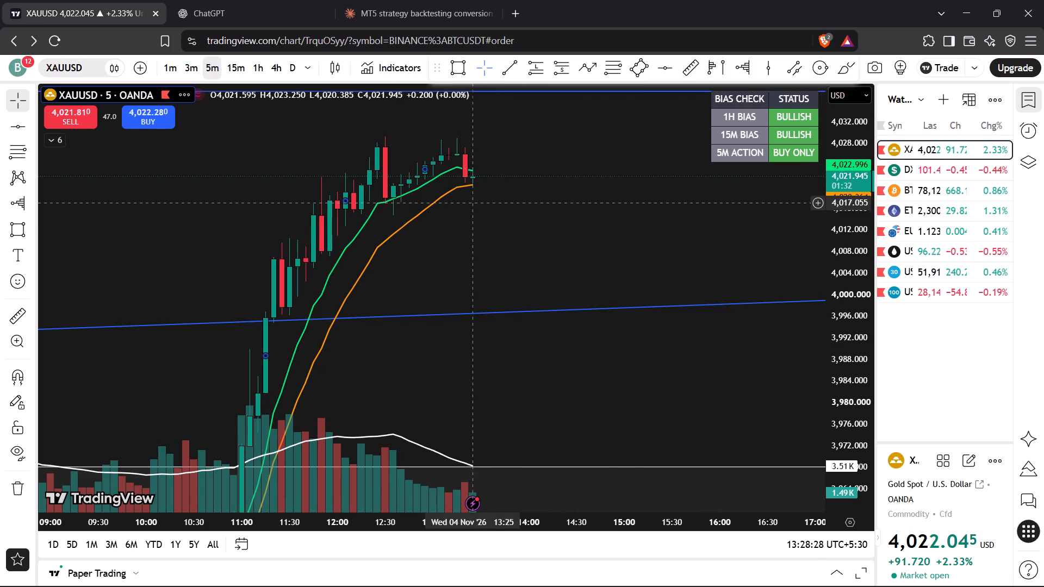
{"action": "left_click_drag", "start_coordinate": [487, 205], "coordinate": [518, 172]}
{"action": "left_click", "coordinate": [518, 172]}
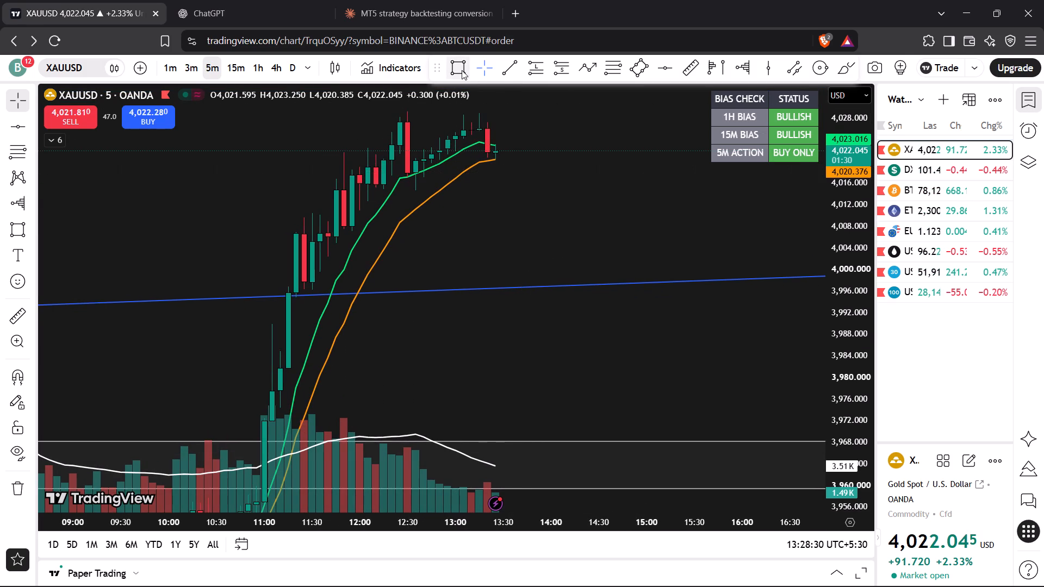
{"action": "left_click", "coordinate": [462, 70]}
{"action": "left_click_drag", "start_coordinate": [359, 184], "coordinate": [471, 174]}
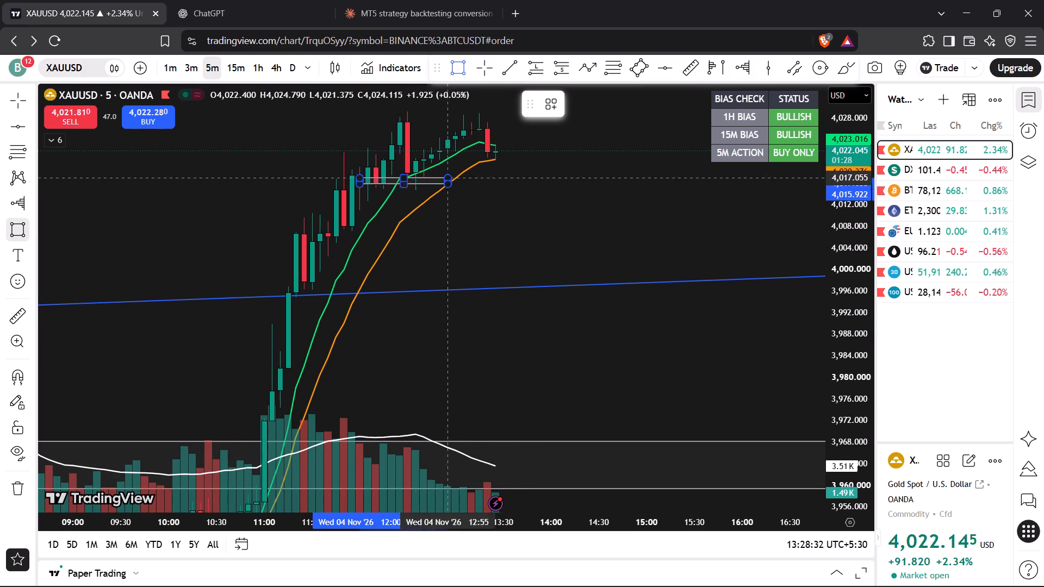
{"action": "left_click_drag", "start_coordinate": [471, 174], "coordinate": [614, 178]}
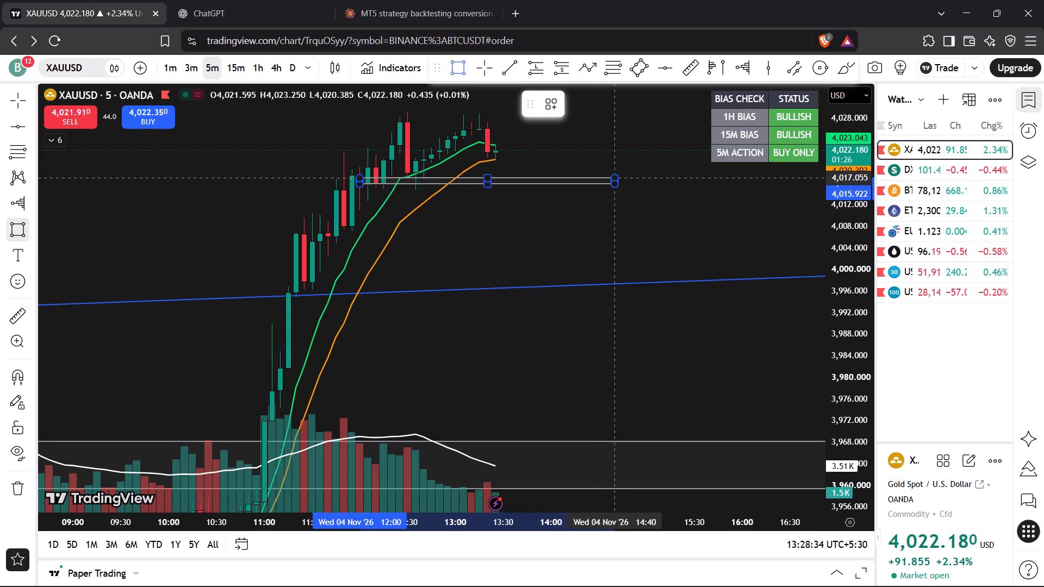
{"action": "left_click_drag", "start_coordinate": [614, 178], "coordinate": [615, 175]}
{"action": "left_click", "coordinate": [615, 175]}
{"action": "left_click", "coordinate": [580, 154]}
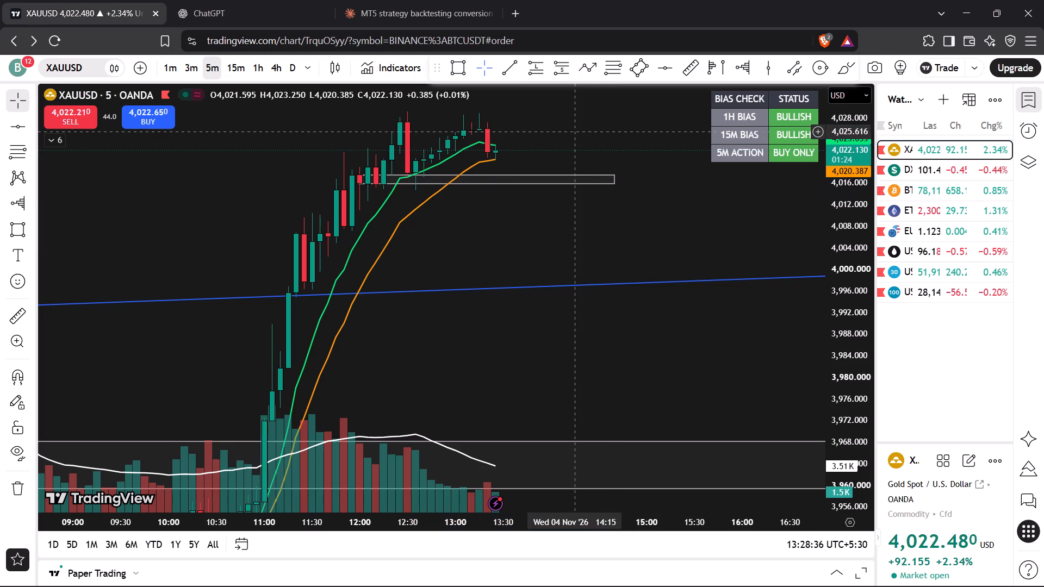
{"action": "left_click_drag", "start_coordinate": [574, 132], "coordinate": [565, 201]}
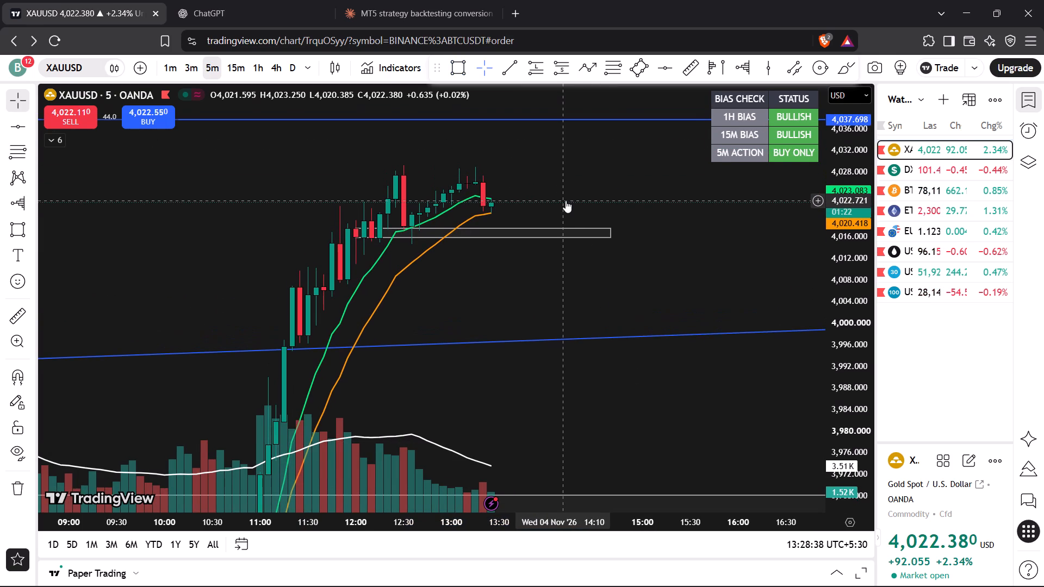